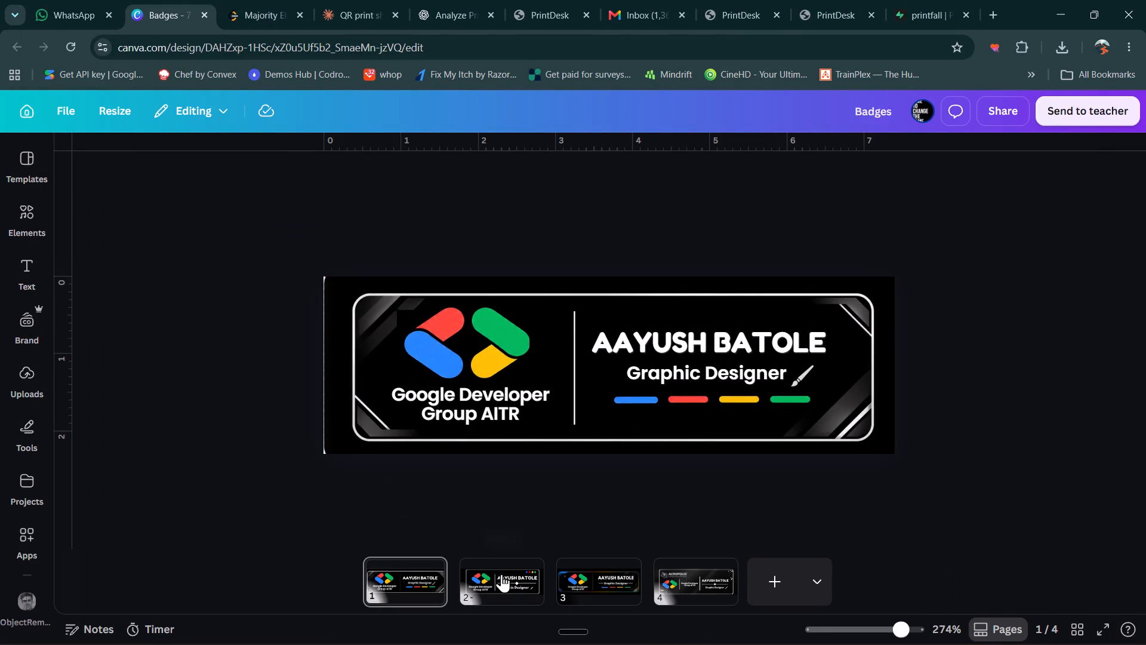
Look through the four badge pages and compare their frames, logos and text layouts.
{"action": "key", "text": "Right"}
{"action": "key", "text": "Right"}
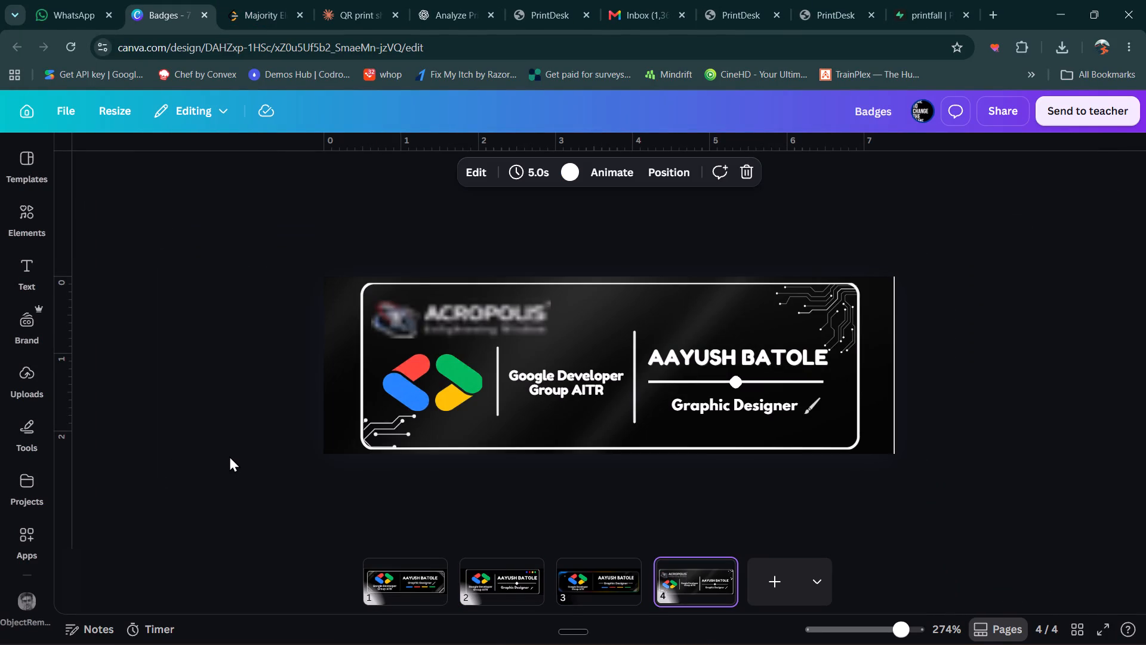
{"action": "key", "text": "Left"}
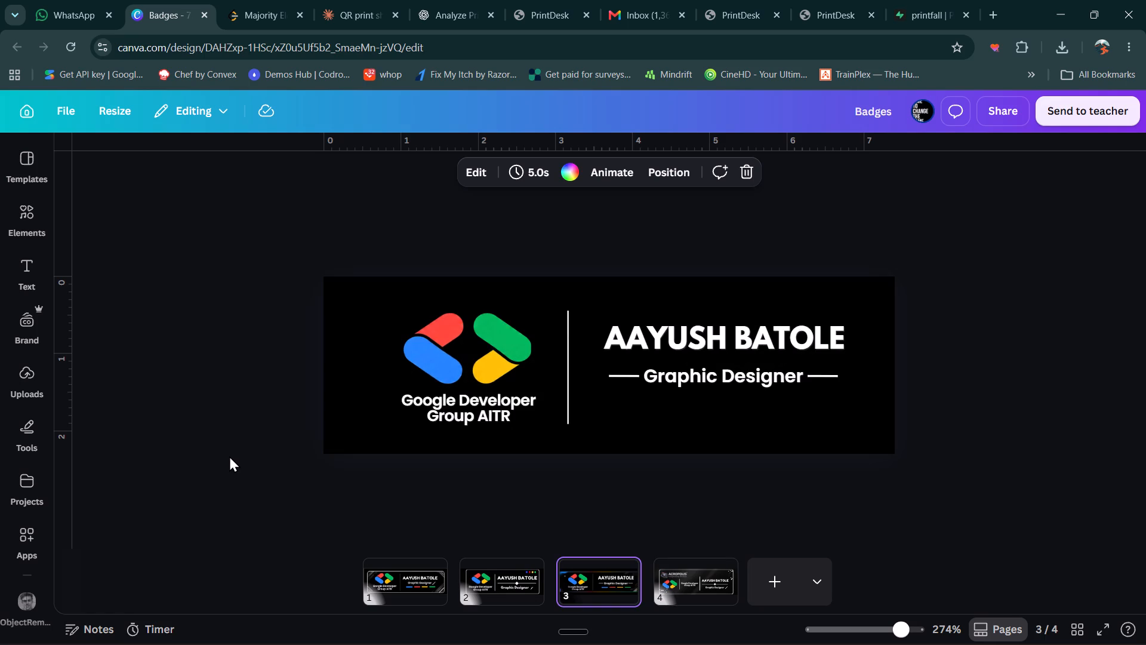
{"action": "key", "text": "Left"}
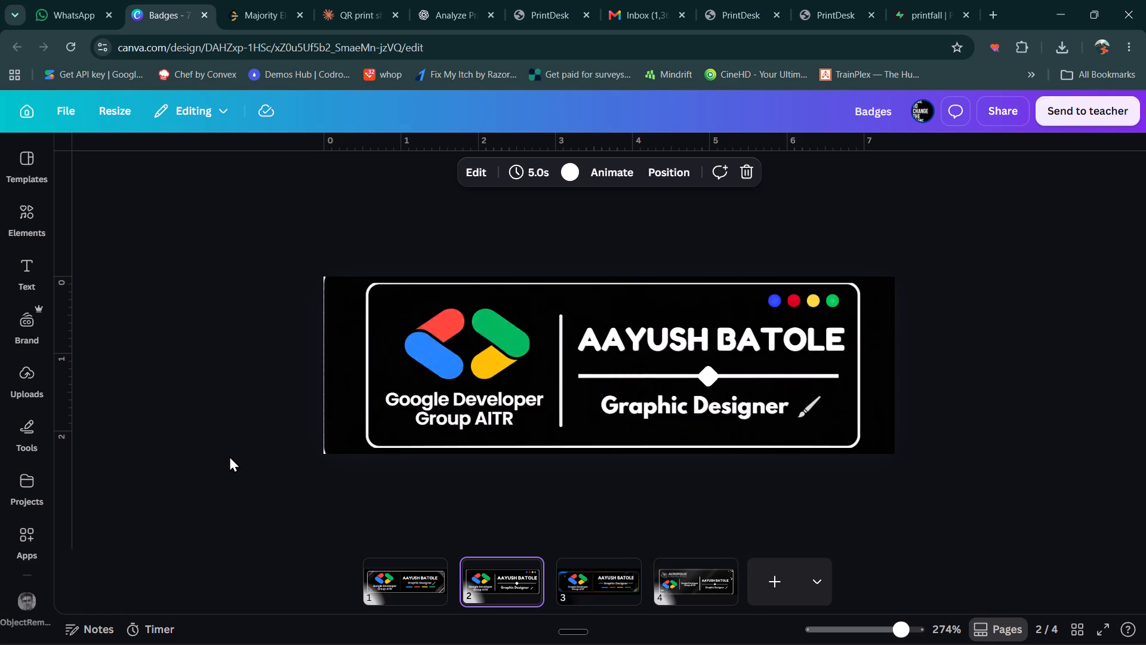
{"action": "key", "text": "Left"}
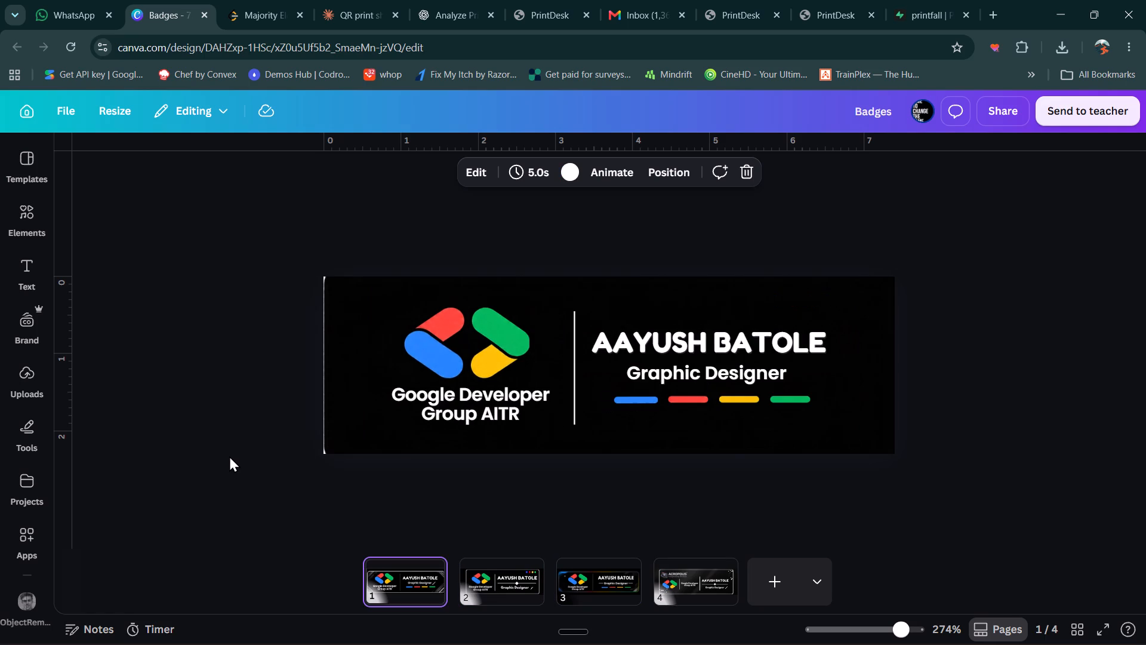
{"action": "key", "text": "Right"}
{"action": "key", "text": "Right"}
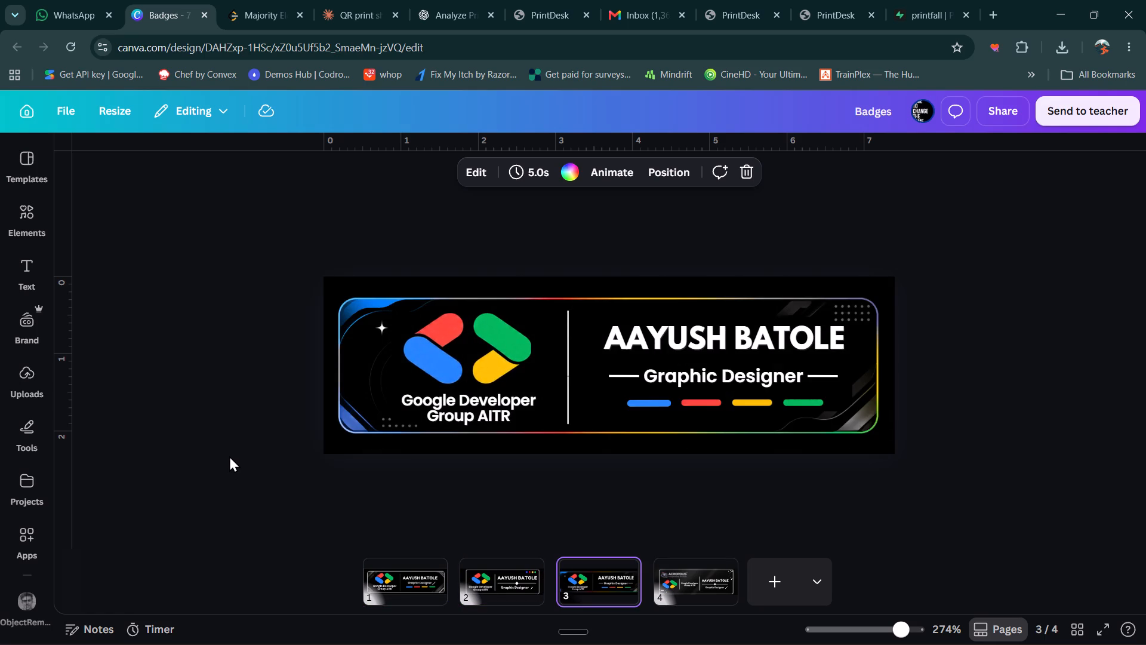
{"action": "key", "text": "Right"}
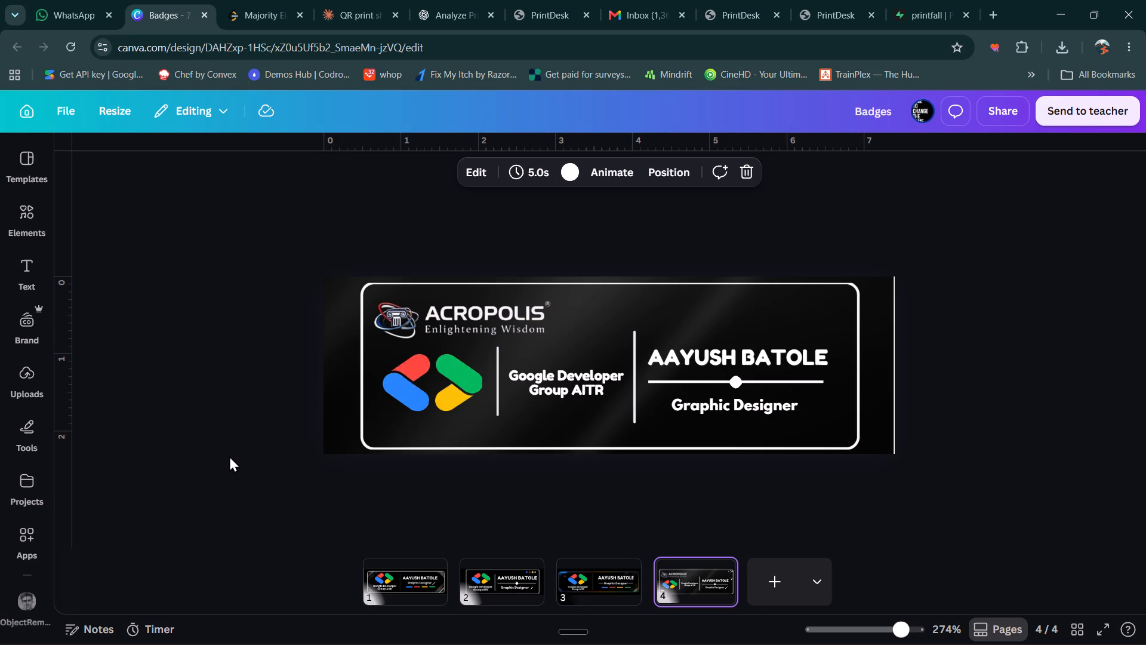
{"action": "key", "text": "Left"}
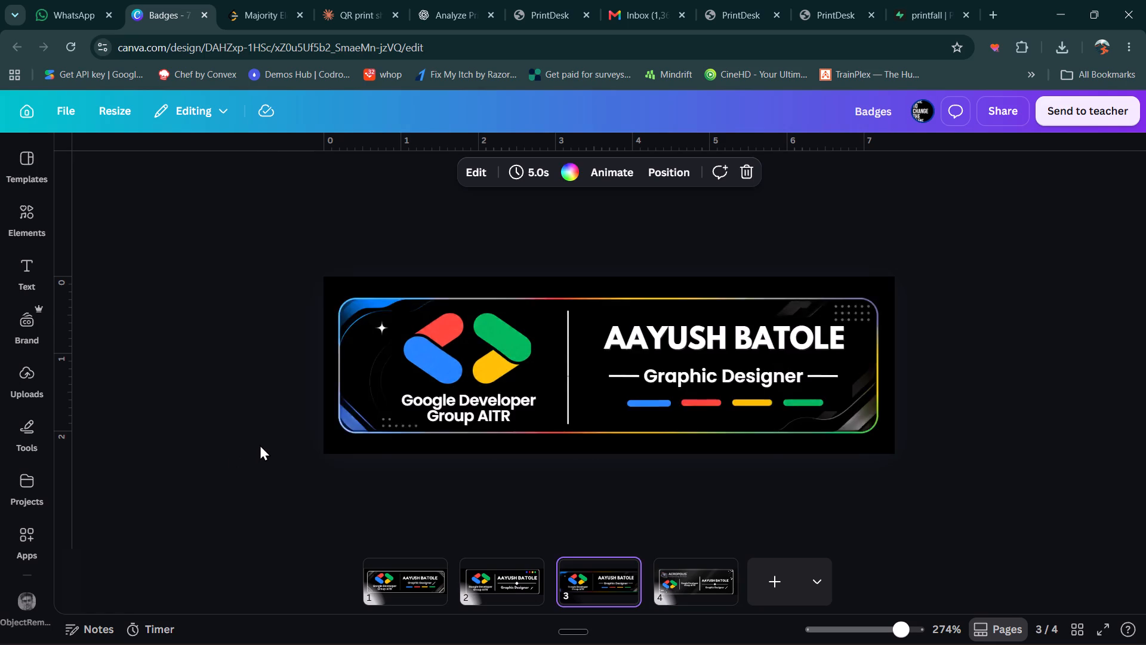
{"action": "key", "text": "Left"}
{"action": "key", "text": "Right"}
{"action": "key", "text": "Right"}
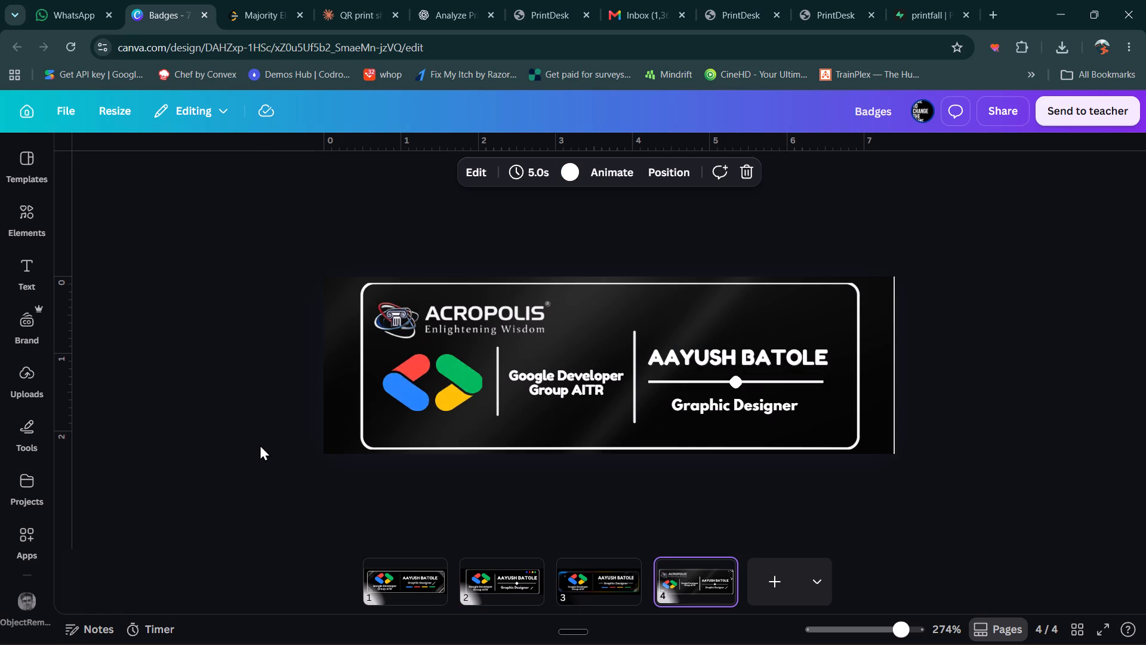
{"action": "key", "text": "Left"}
{"action": "key", "text": "Left"}
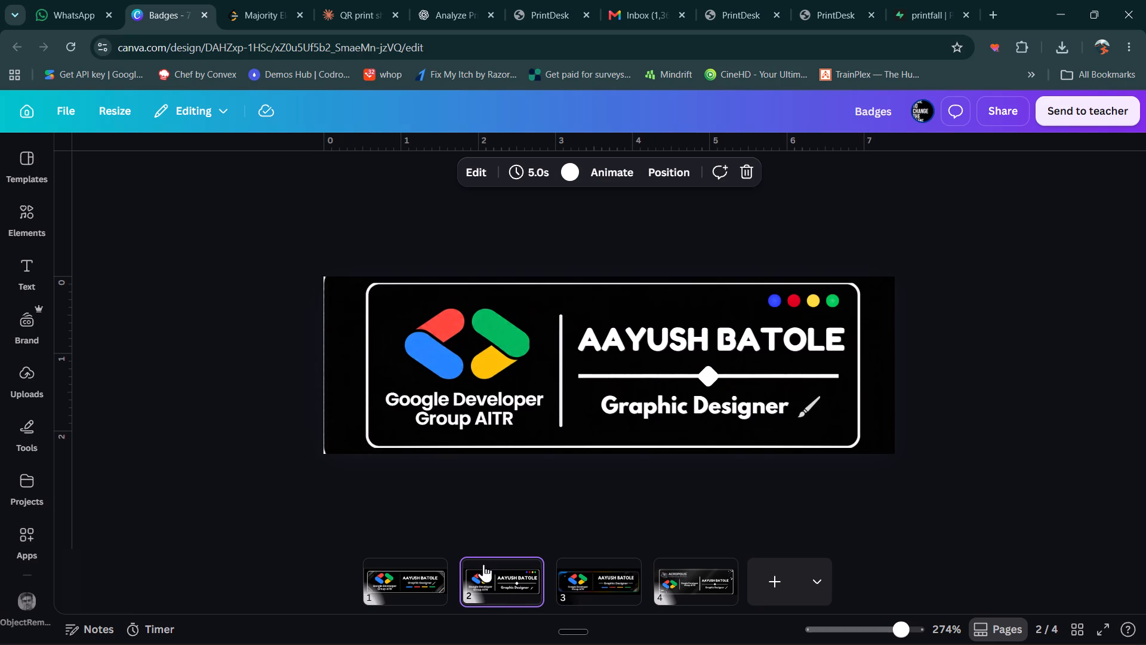
Duplicate page 2, the badge with the four coloured dots, and move the copy to the end as page 5.
{"action": "right_click", "coordinate": [506, 598]}
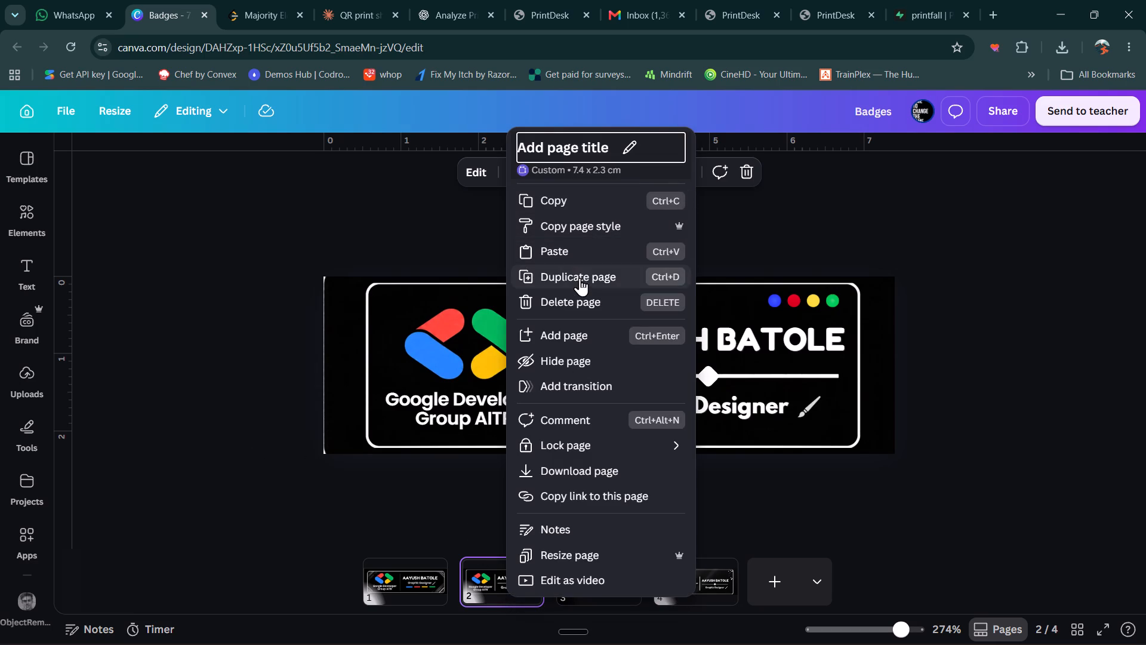
{"action": "left_click", "coordinate": [580, 280]}
{"action": "left_click_drag", "start_coordinate": [565, 573], "coordinate": [818, 560]}
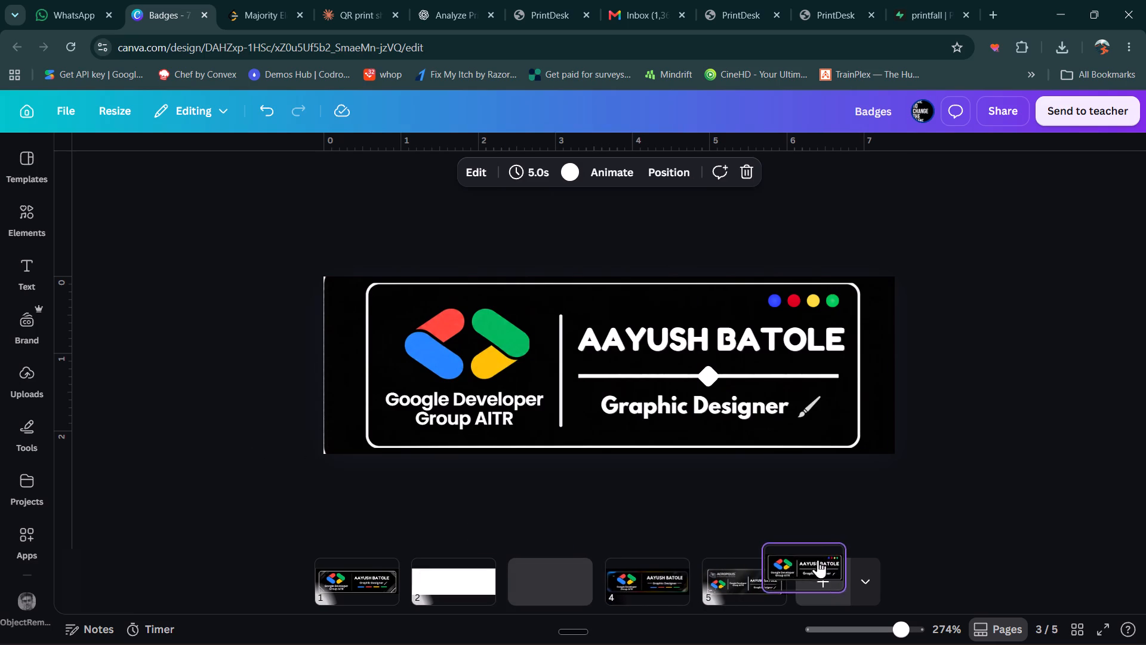
{"action": "left_click_drag", "start_coordinate": [818, 560], "coordinate": [790, 567]}
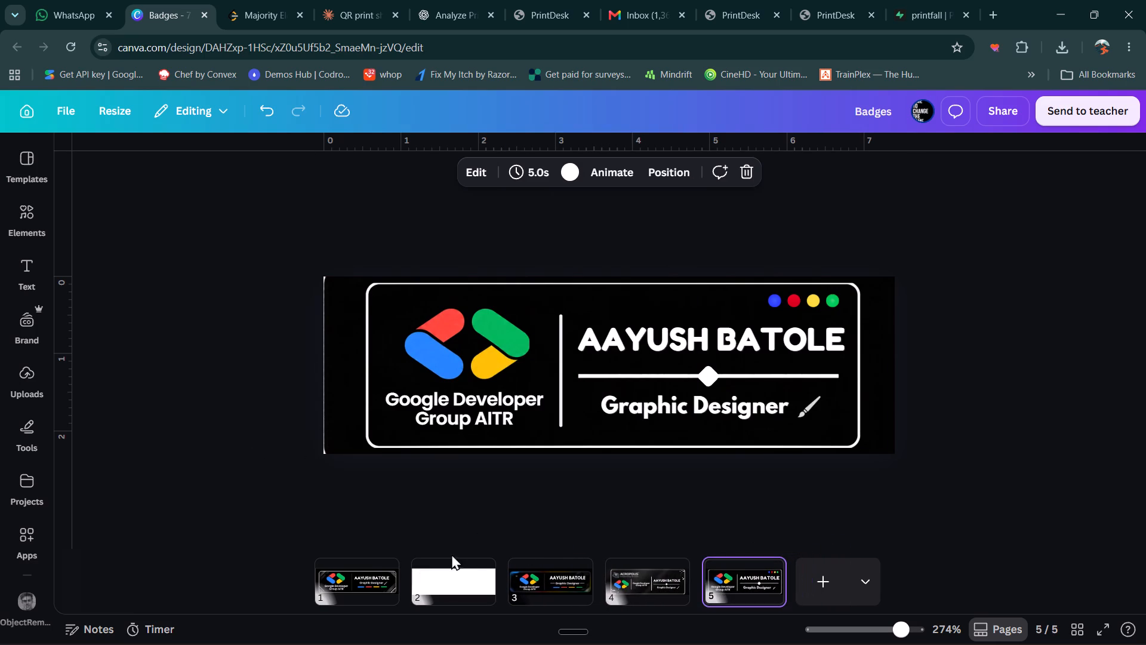
Unlock all elements of the duplicated badge on page 5.
{"action": "left_click", "coordinate": [439, 604]}
{"action": "left_click", "coordinate": [739, 588]}
{"action": "left_click", "coordinate": [366, 365]}
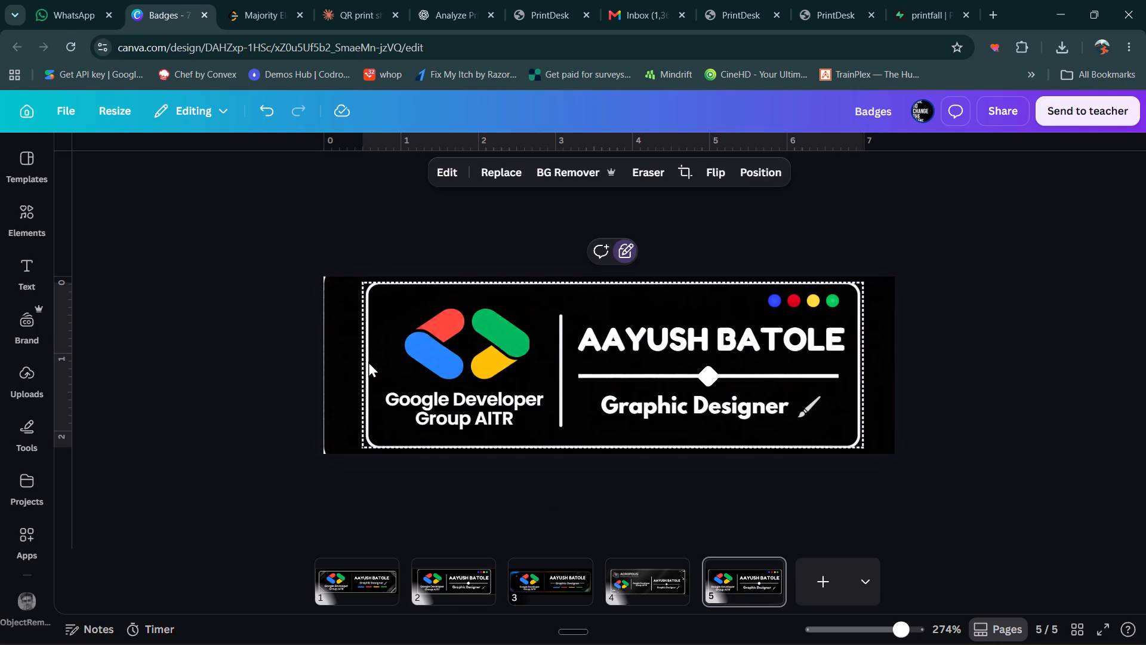
{"action": "left_click", "coordinate": [437, 235]}
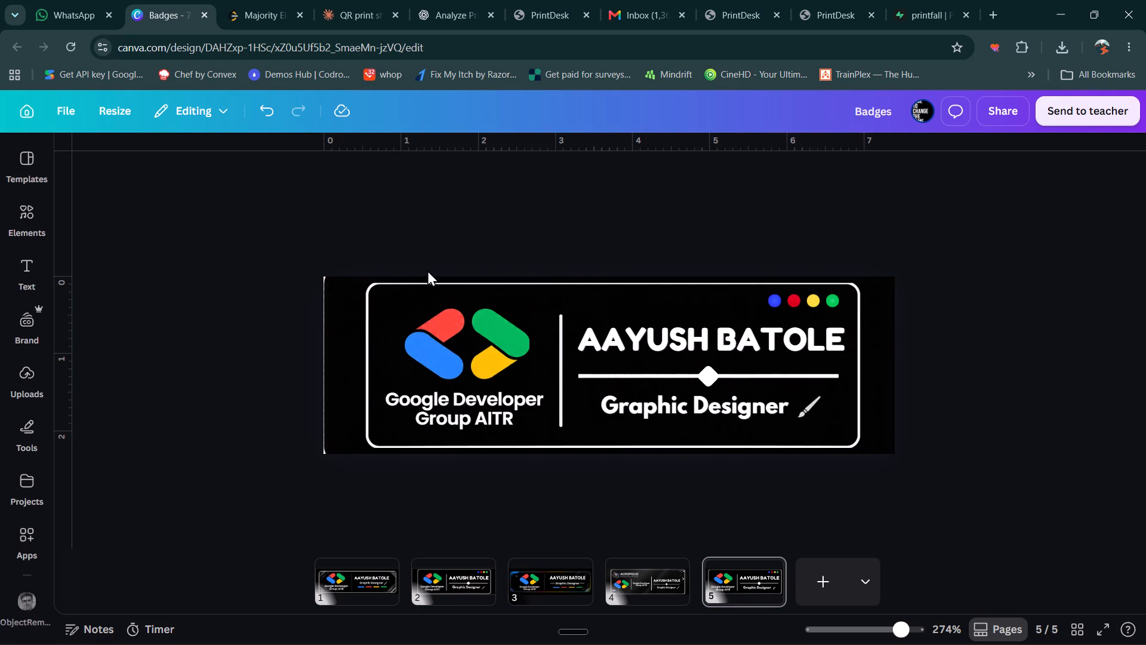
{"action": "key", "text": "ctrl+a"}
{"action": "left_click", "coordinate": [615, 242]}
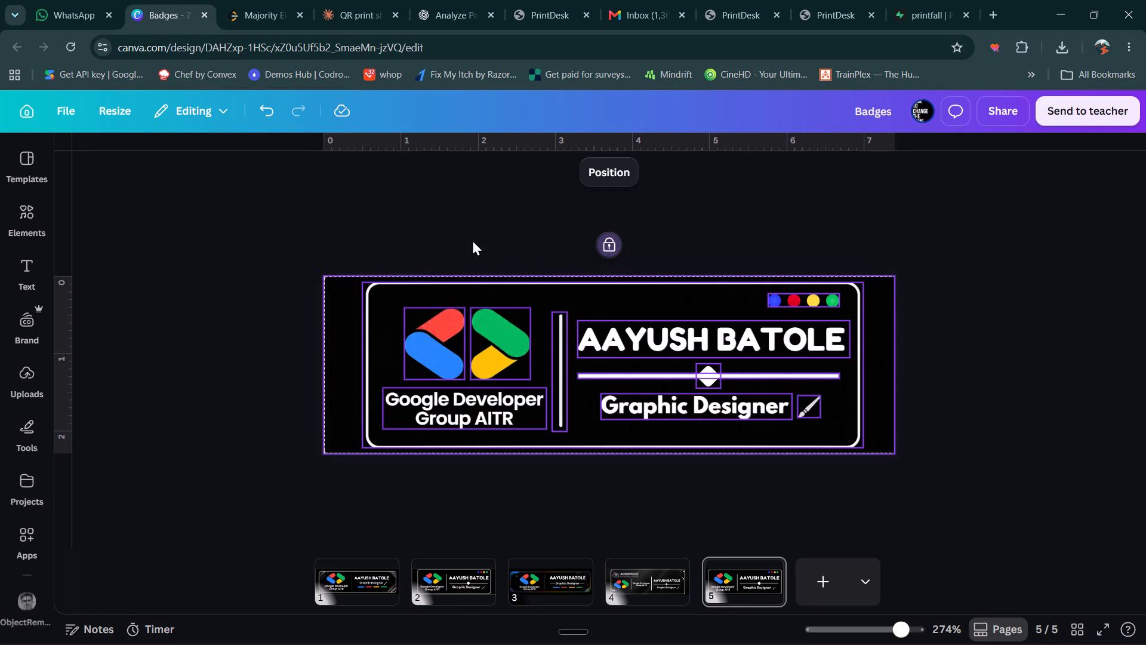
{"action": "left_click", "coordinate": [472, 239]}
{"action": "key", "text": "ctrl+a"}
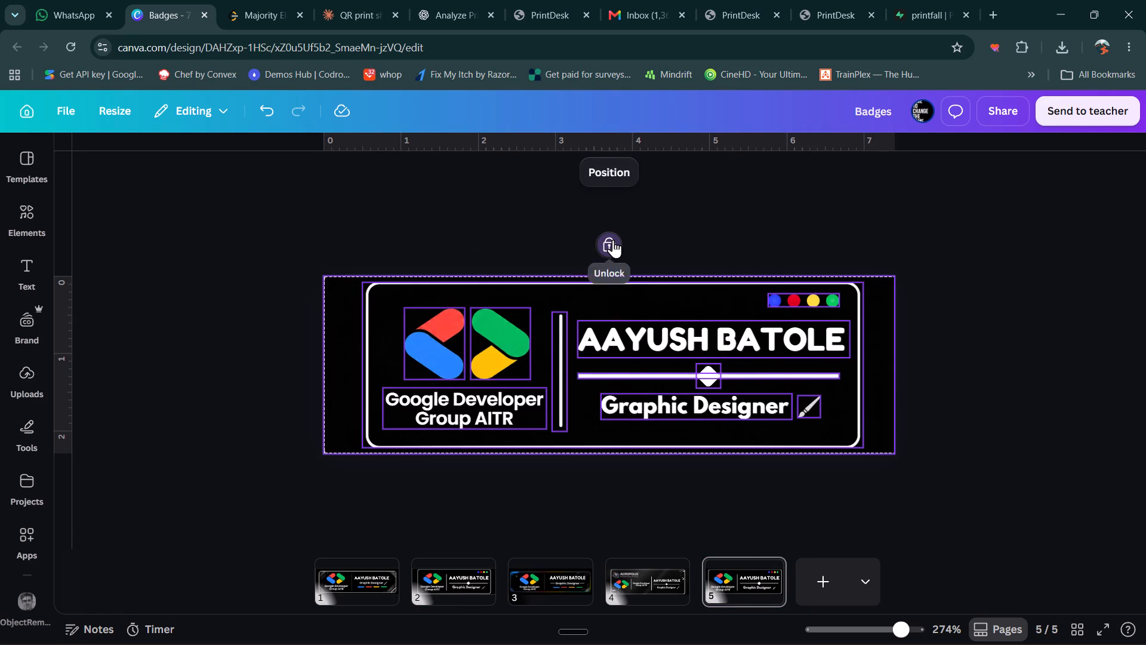
{"action": "left_click", "coordinate": [613, 239]}
{"action": "left_click", "coordinate": [461, 248]}
Delete the rounded white frame image surrounding the badge content on page 5.
{"action": "left_click", "coordinate": [378, 330]}
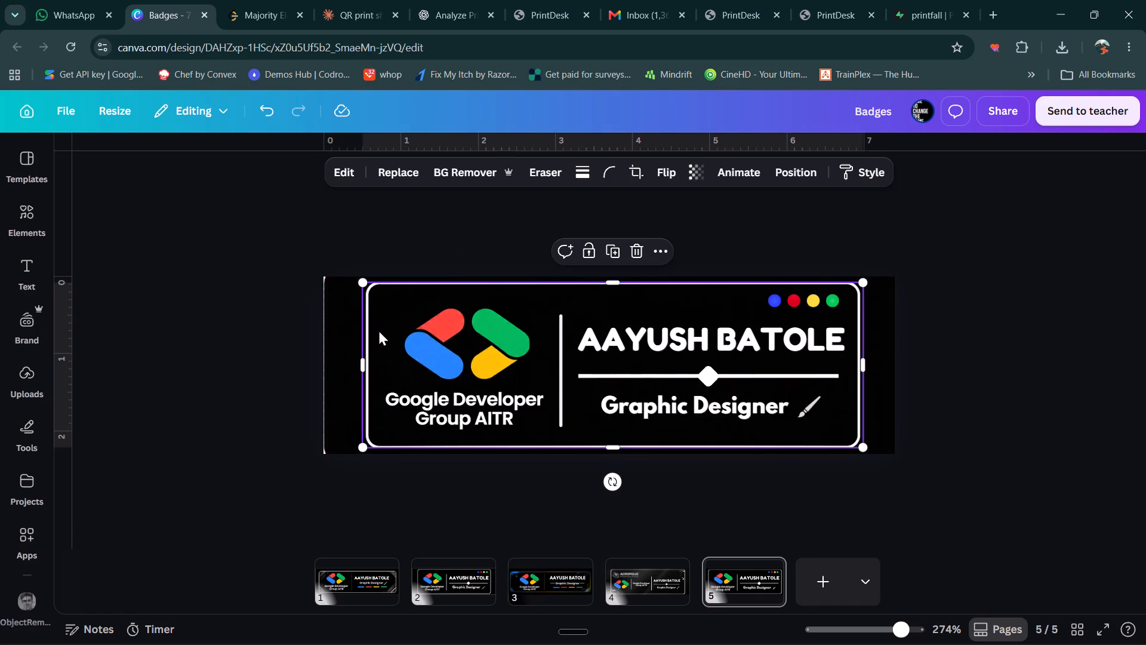
{"action": "left_click_drag", "start_coordinate": [366, 349], "coordinate": [347, 352]}
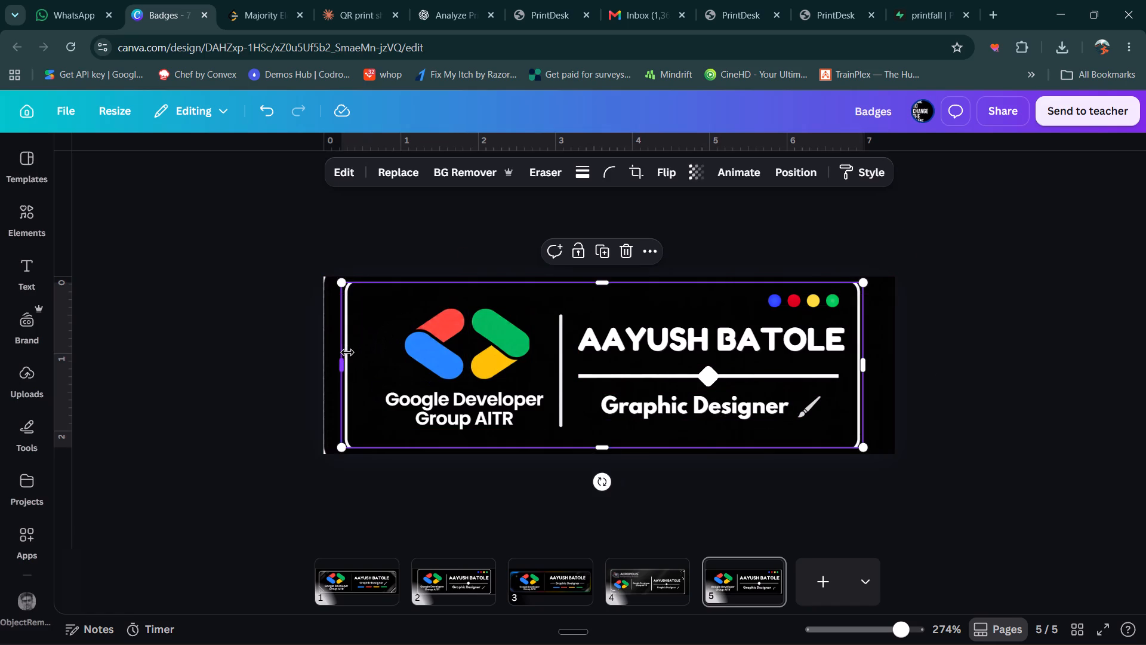
{"action": "key", "text": "ctrl+z"}
{"action": "key", "text": "Delete"}
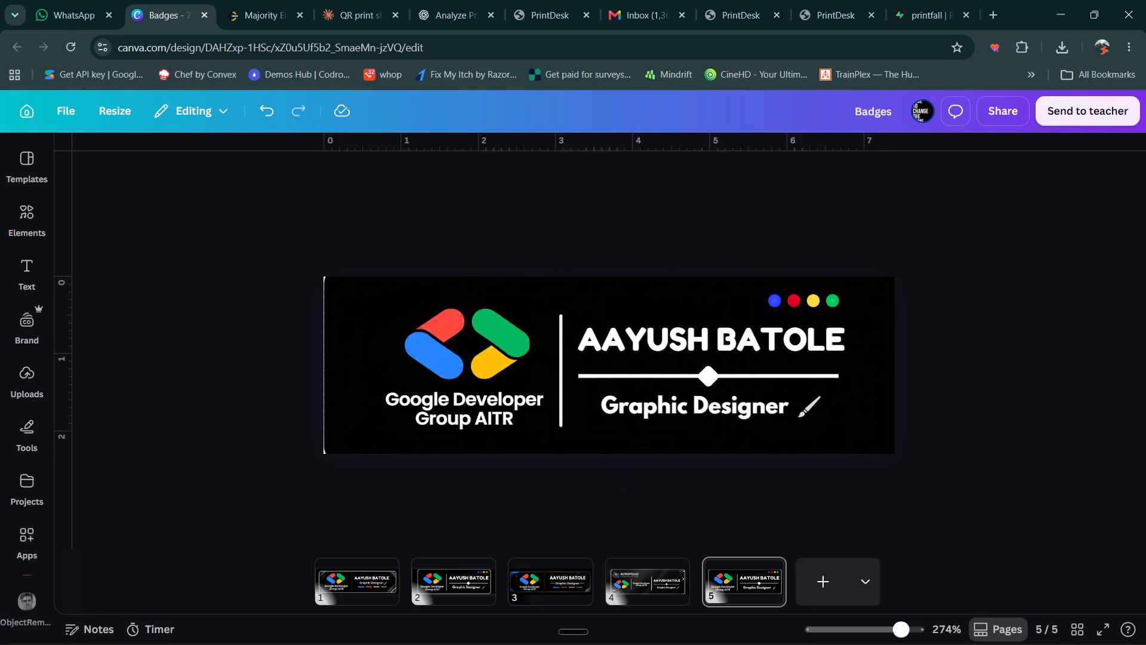
Add a square shape to page 5 and make its fill transparent.
{"action": "key", "text": "r"}
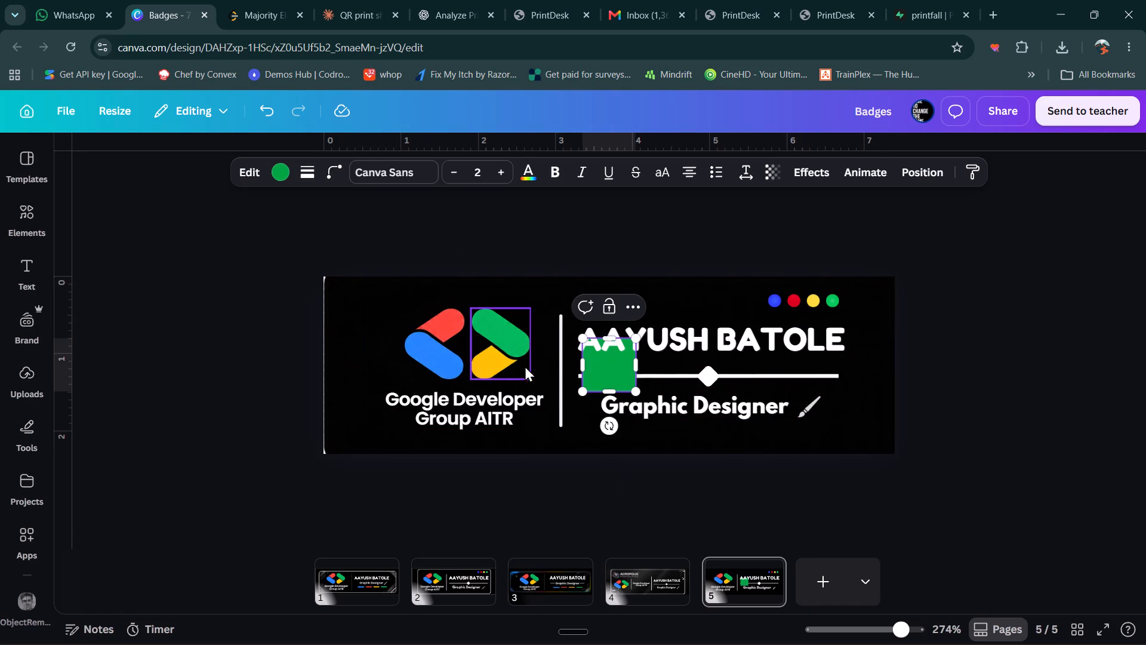
{"action": "left_click", "coordinate": [273, 174]}
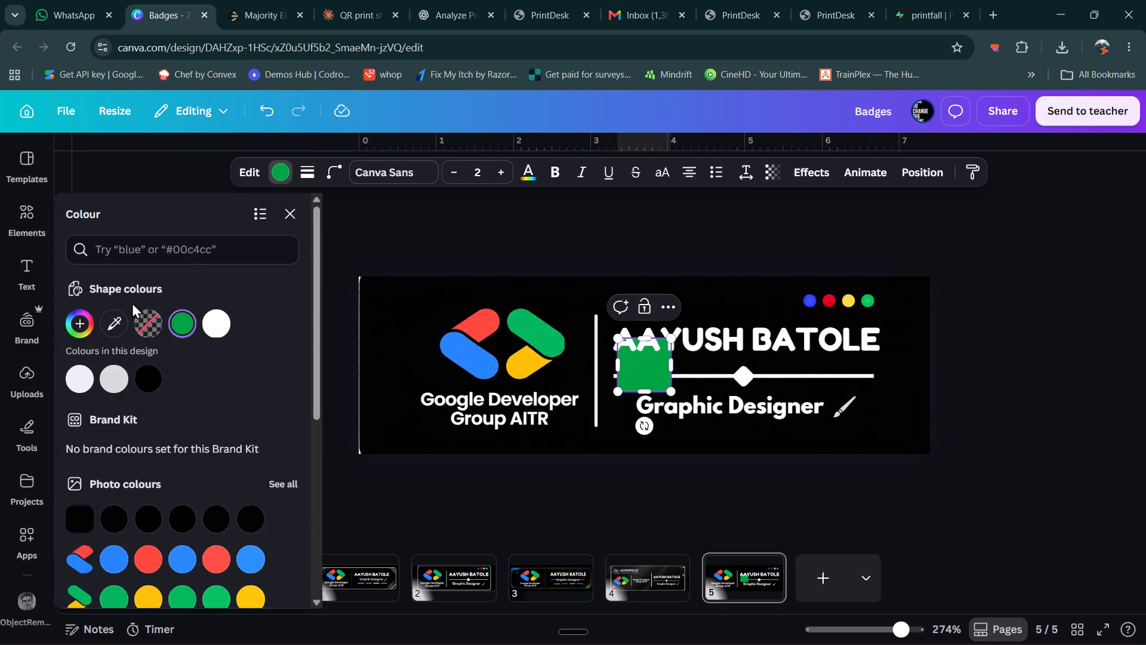
{"action": "left_click", "coordinate": [163, 331]}
{"action": "left_click", "coordinate": [155, 321]}
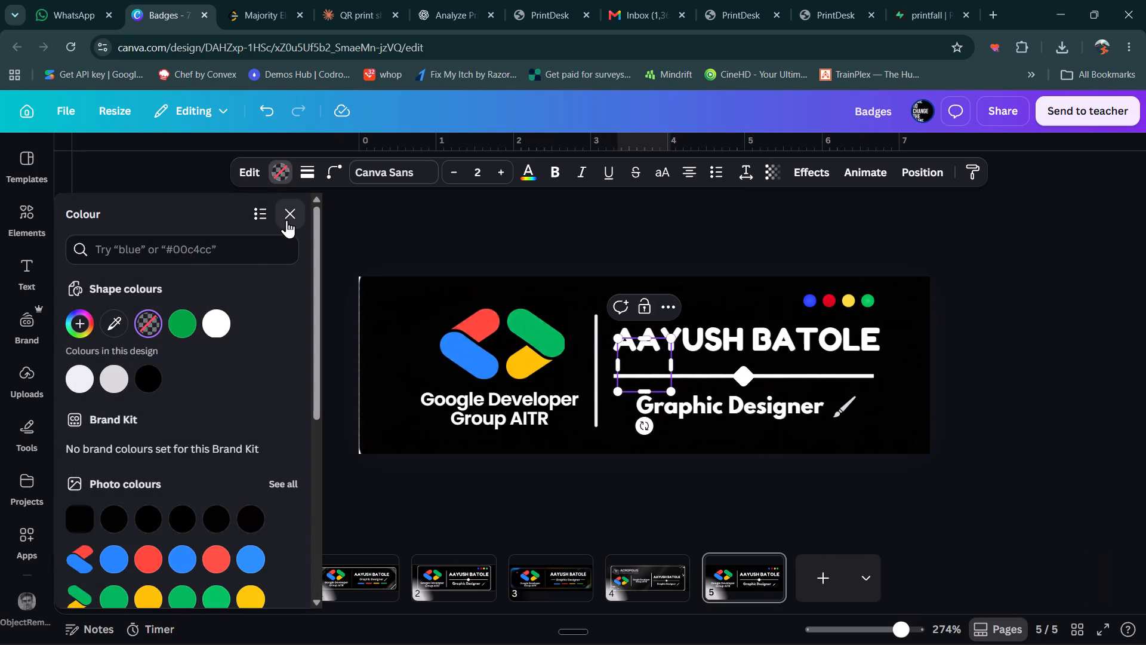
{"action": "left_click", "coordinate": [286, 220]}
Give the transparent square a white (#ffffff) outline.
{"action": "left_click", "coordinate": [311, 176]}
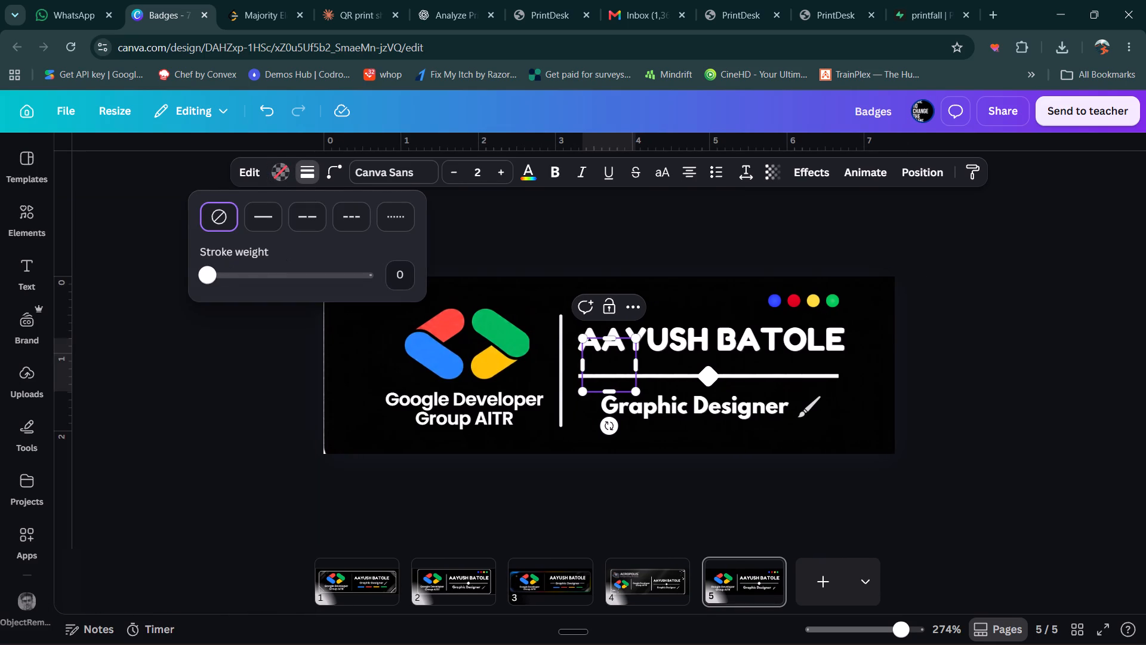
{"action": "left_click", "coordinate": [212, 268]}
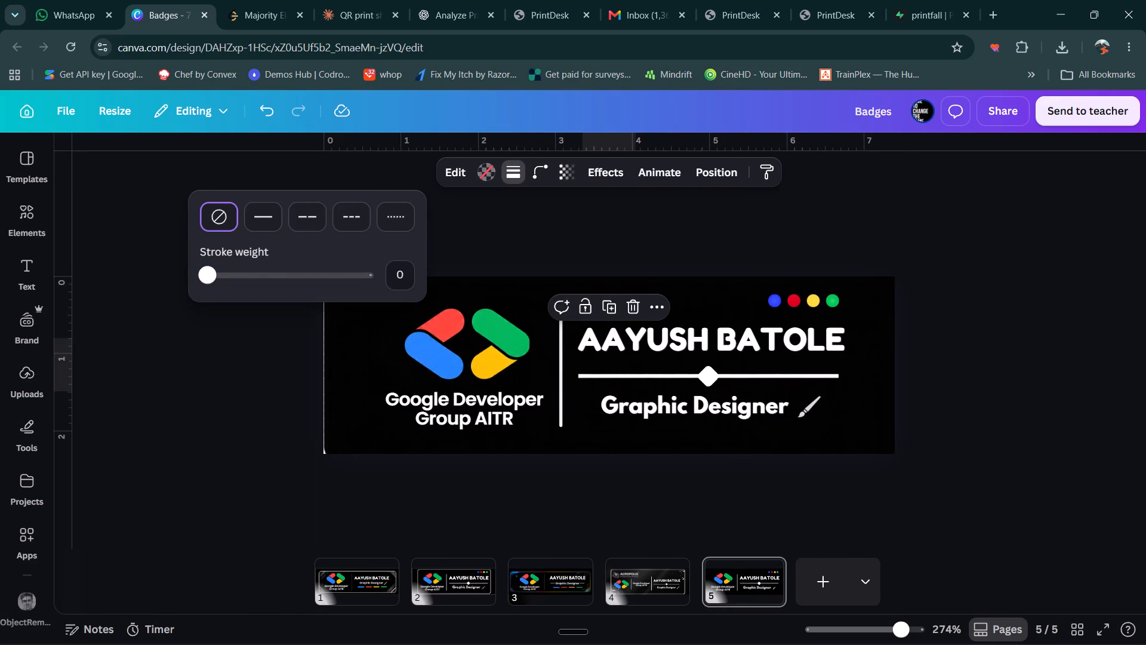
{"action": "left_click", "coordinate": [506, 177]}
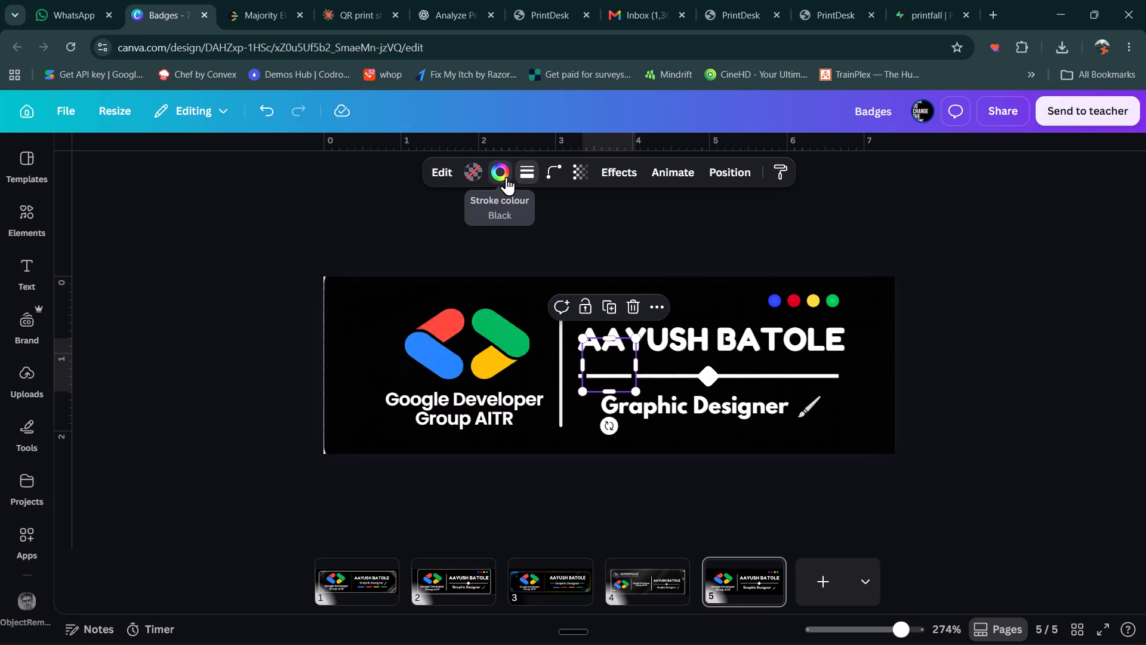
{"action": "left_click", "coordinate": [155, 260]}
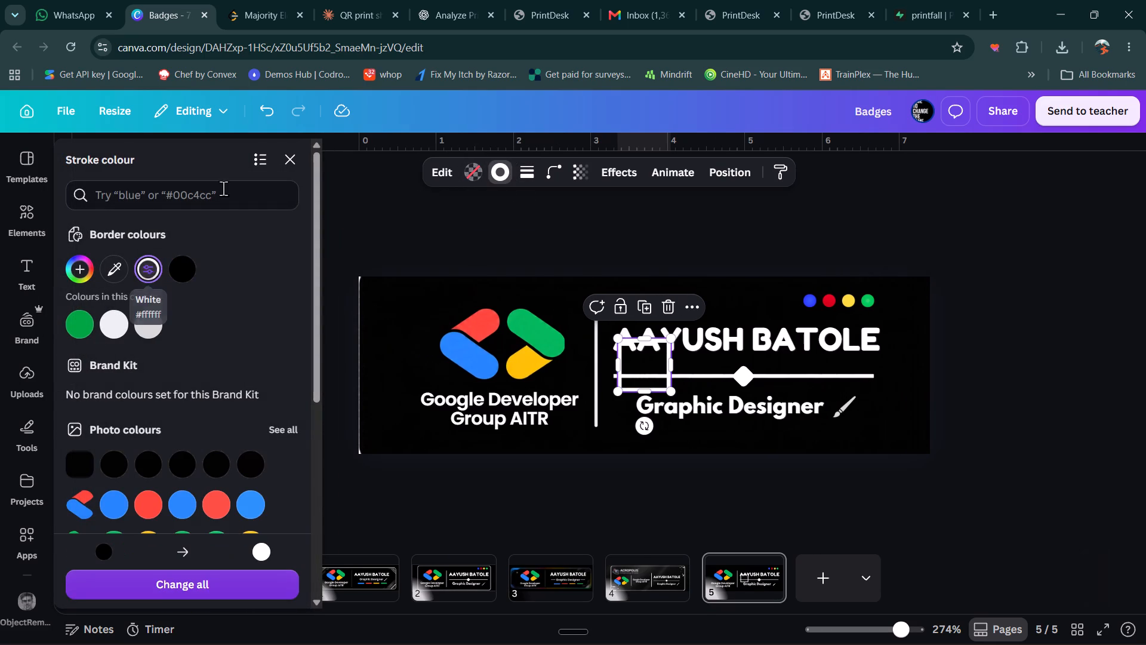
{"action": "left_click", "coordinate": [285, 164]}
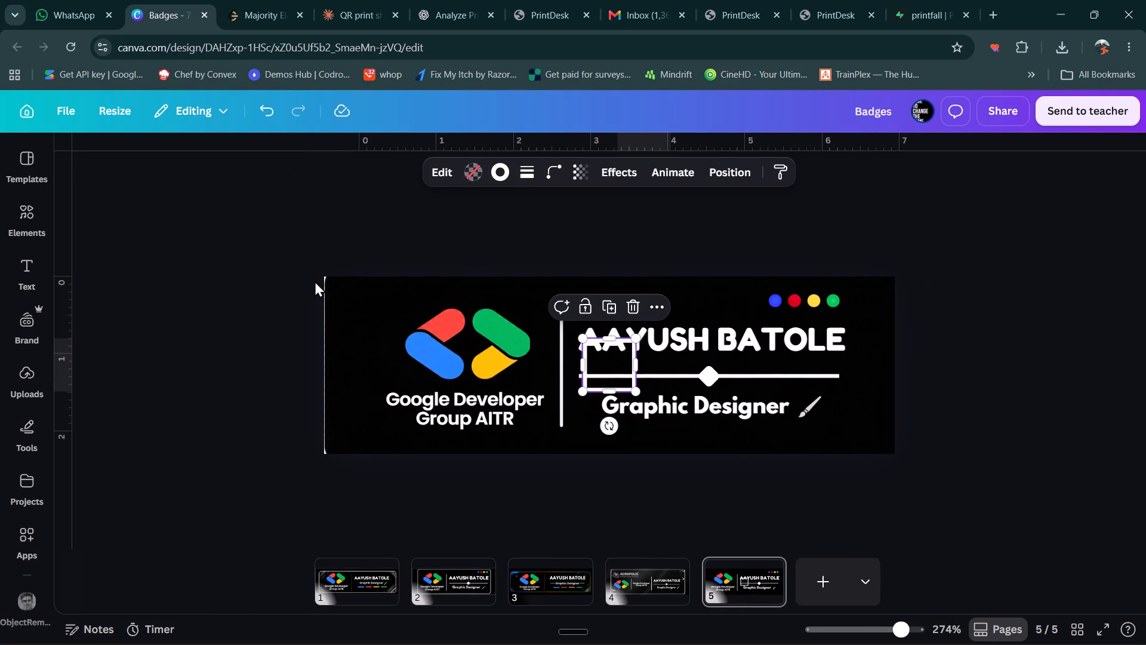
Place the outlined square at the badge's upper-left corner and stretch it around the content to about 7.2 by 2.1 cm.
{"action": "left_click_drag", "start_coordinate": [615, 379], "coordinate": [378, 335]}
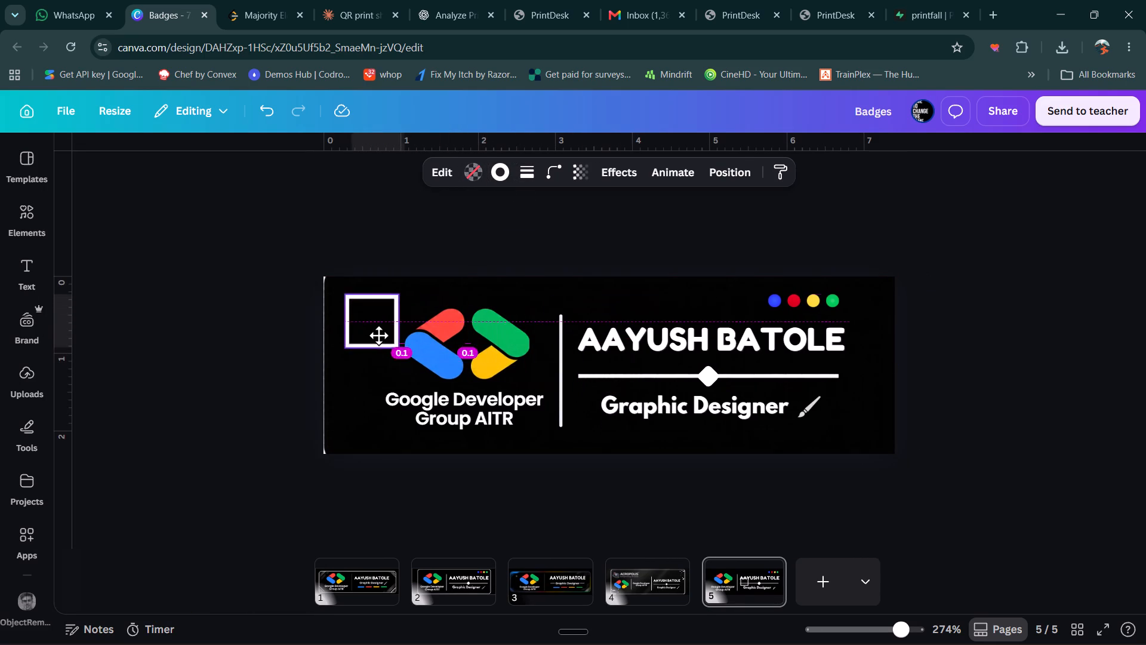
{"action": "left_click_drag", "start_coordinate": [378, 335], "coordinate": [366, 325]}
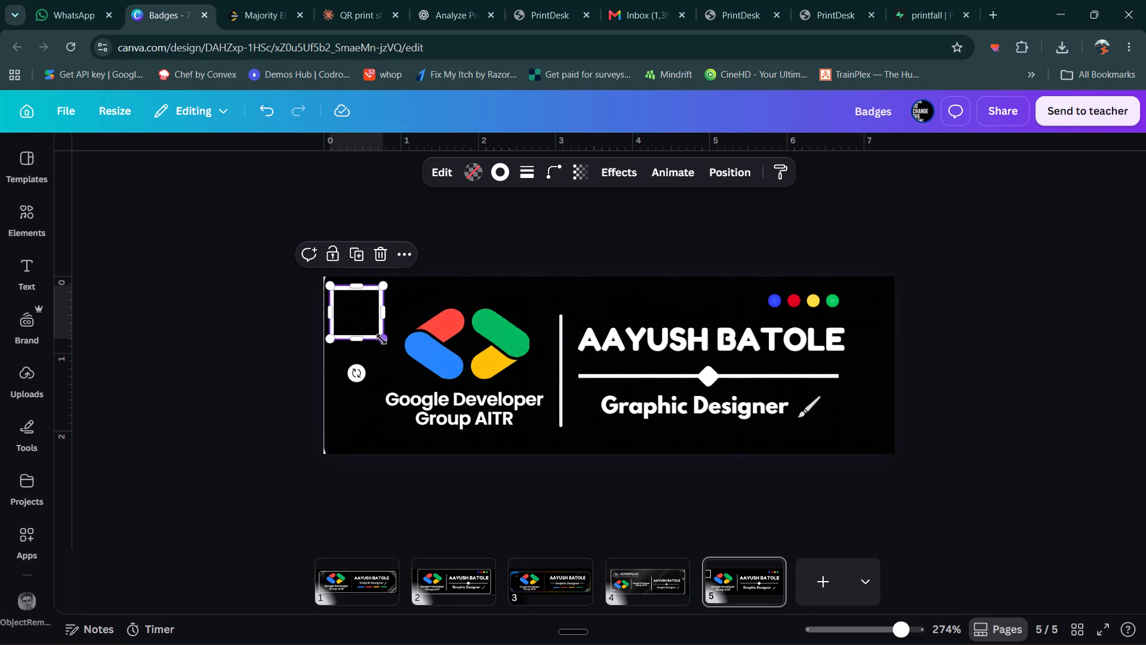
{"action": "left_click_drag", "start_coordinate": [382, 338], "coordinate": [891, 449]}
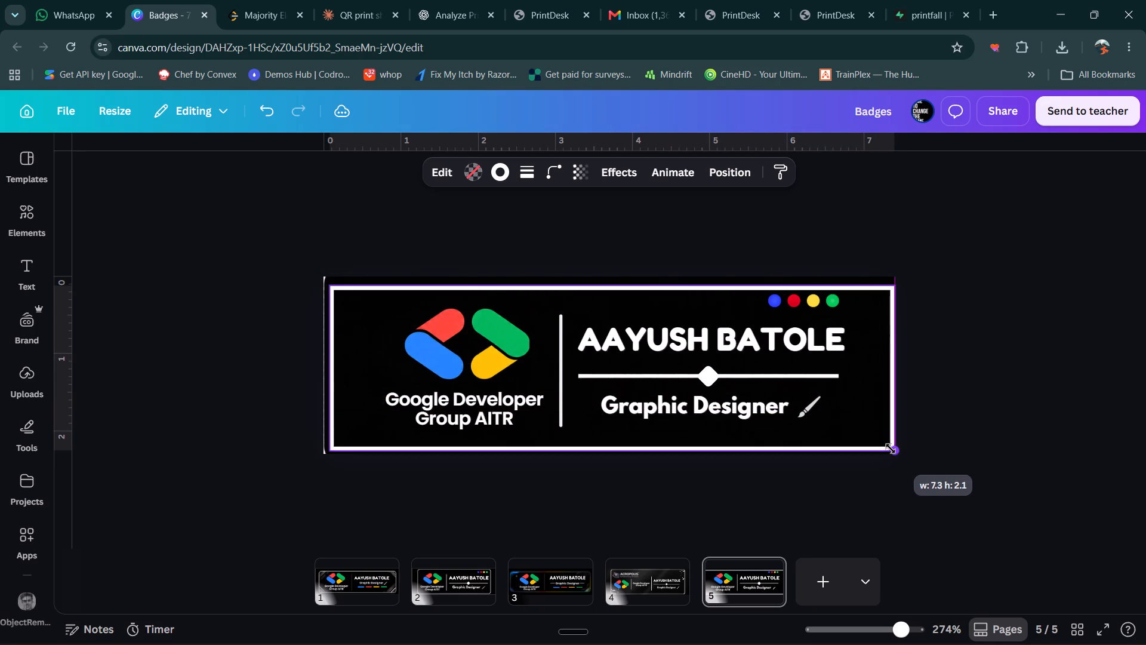
{"action": "left_click_drag", "start_coordinate": [891, 449], "coordinate": [883, 446]}
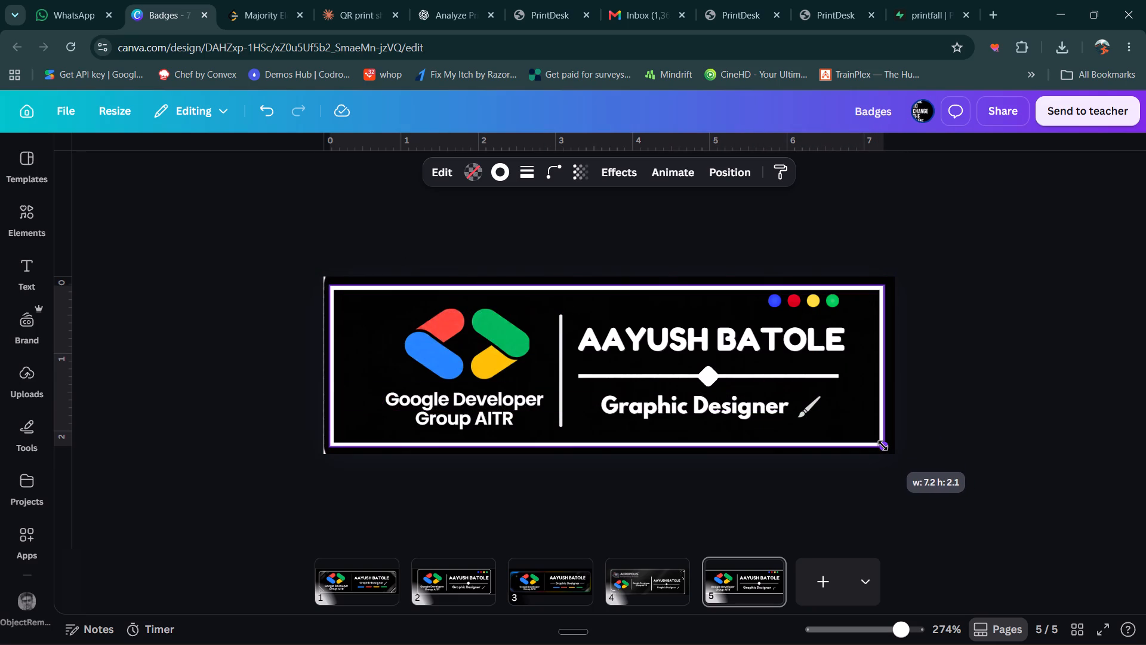
{"action": "left_click_drag", "start_coordinate": [883, 446], "coordinate": [883, 444]}
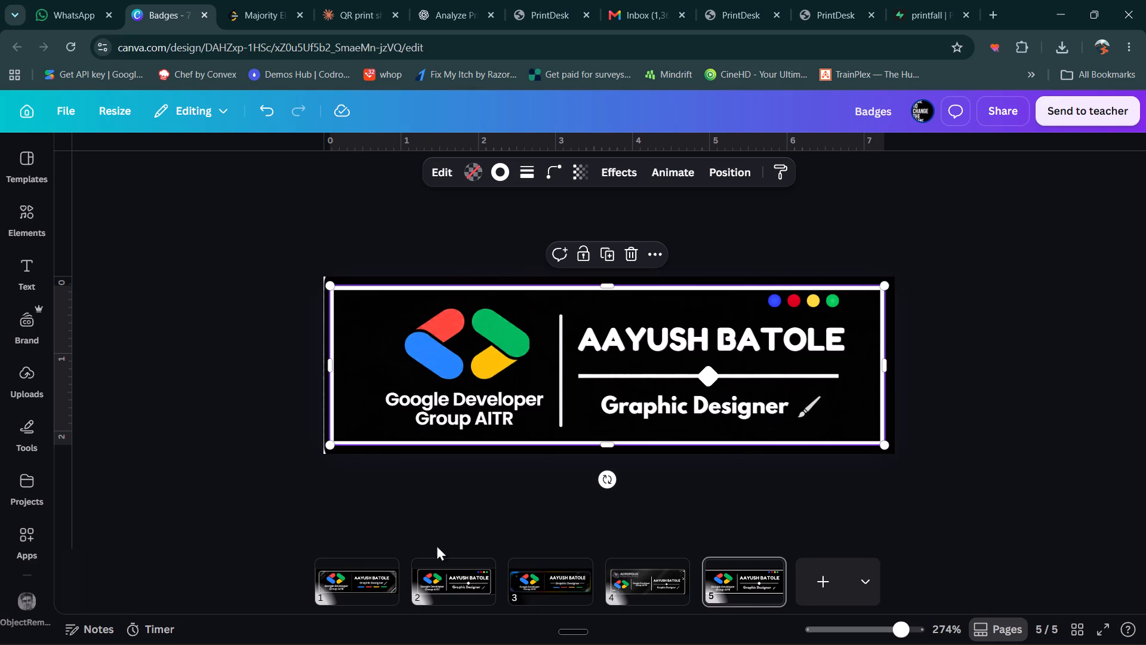
Round the corners of the white outline on page 5 with a corner rounding of 9.
{"action": "left_click", "coordinate": [454, 581]}
{"action": "left_click", "coordinate": [737, 580]}
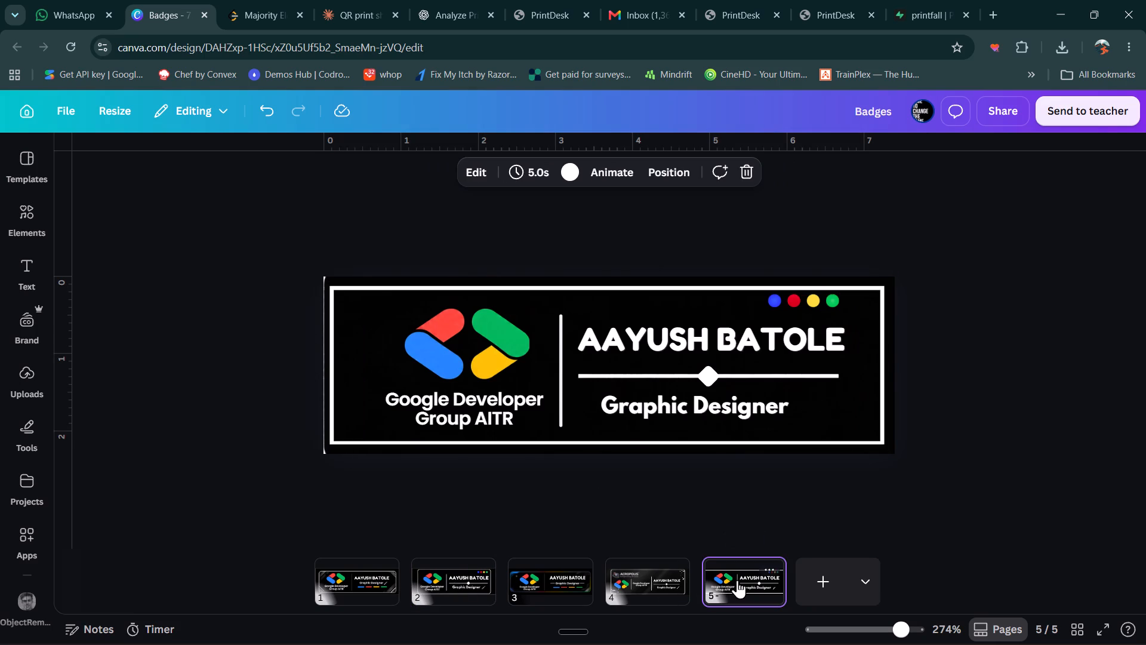
{"action": "left_click", "coordinate": [365, 314]}
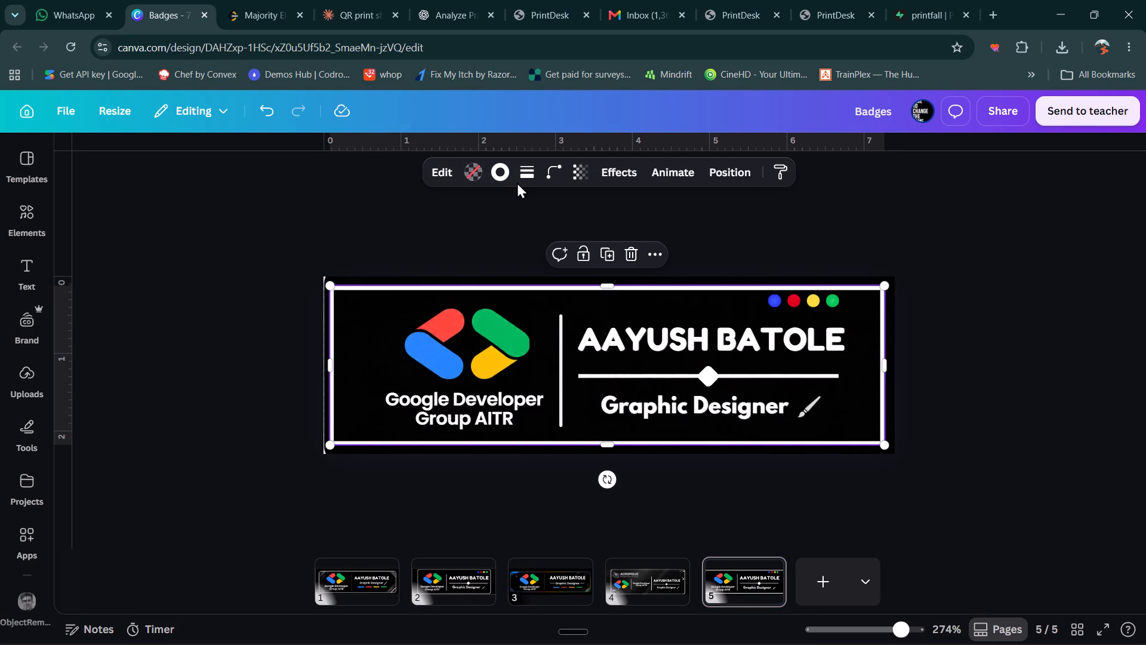
{"action": "left_click", "coordinate": [548, 176]}
{"action": "left_click_drag", "start_coordinate": [482, 242], "coordinate": [491, 242]}
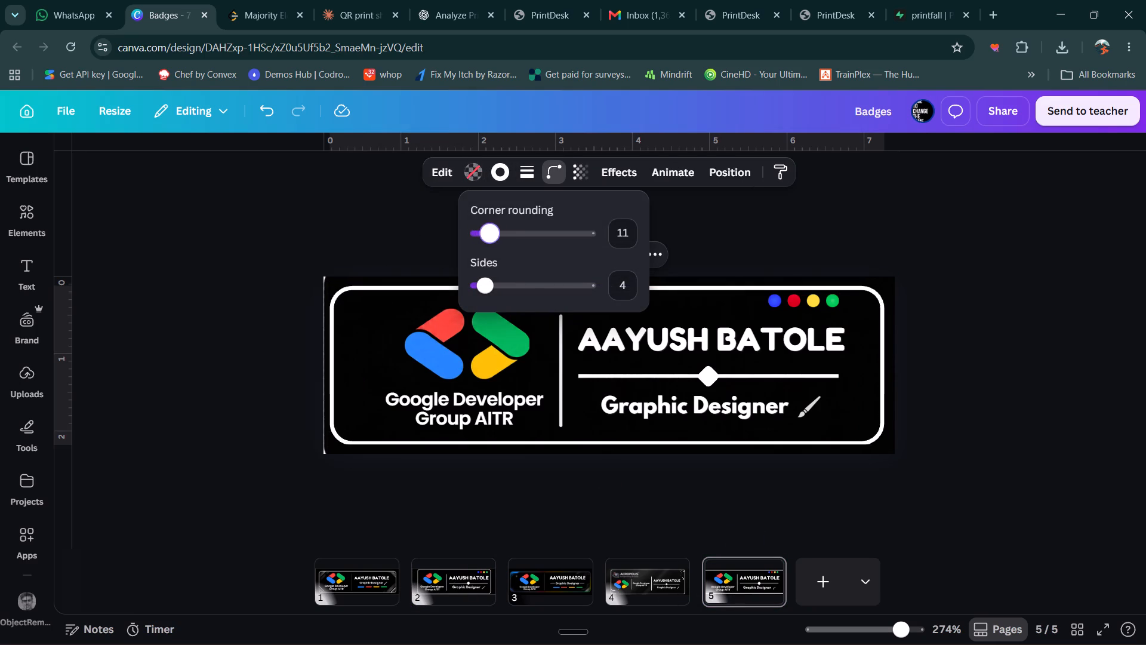
{"action": "left_click_drag", "start_coordinate": [491, 242], "coordinate": [479, 248]}
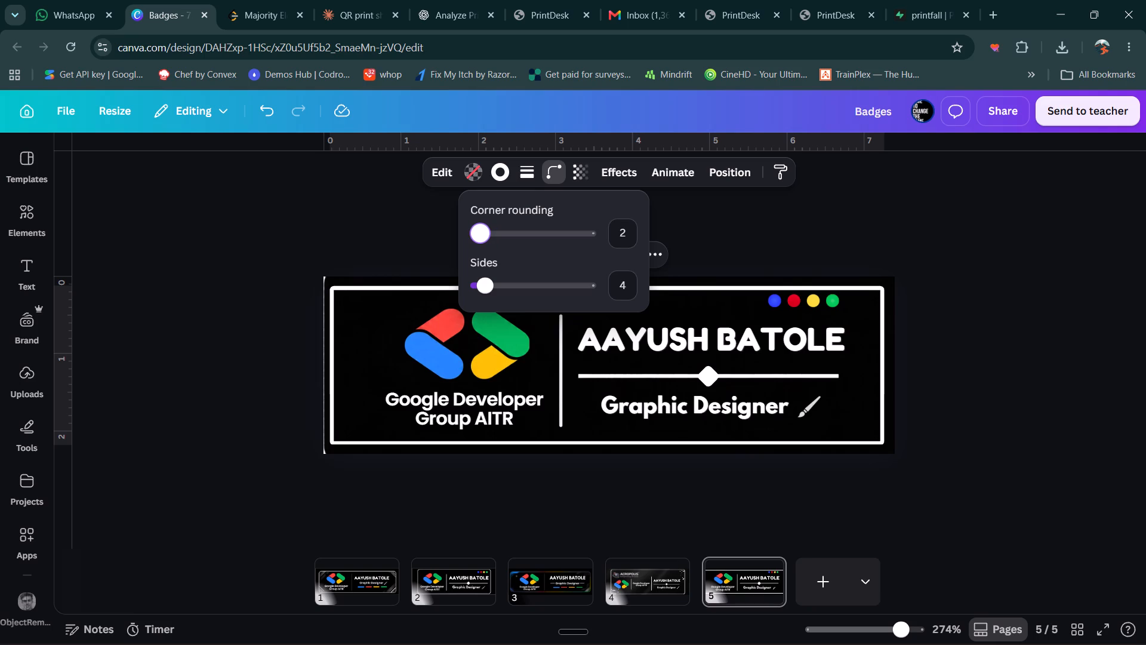
{"action": "left_click_drag", "start_coordinate": [479, 248], "coordinate": [484, 248]}
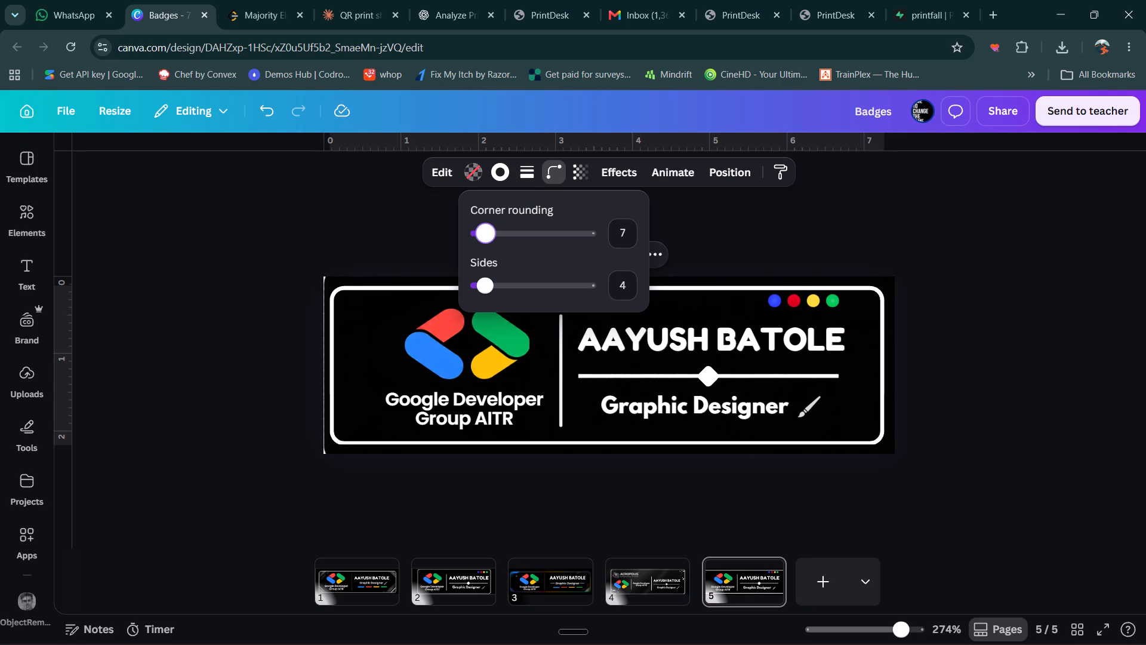
{"action": "left_click_drag", "start_coordinate": [484, 248], "coordinate": [486, 248]}
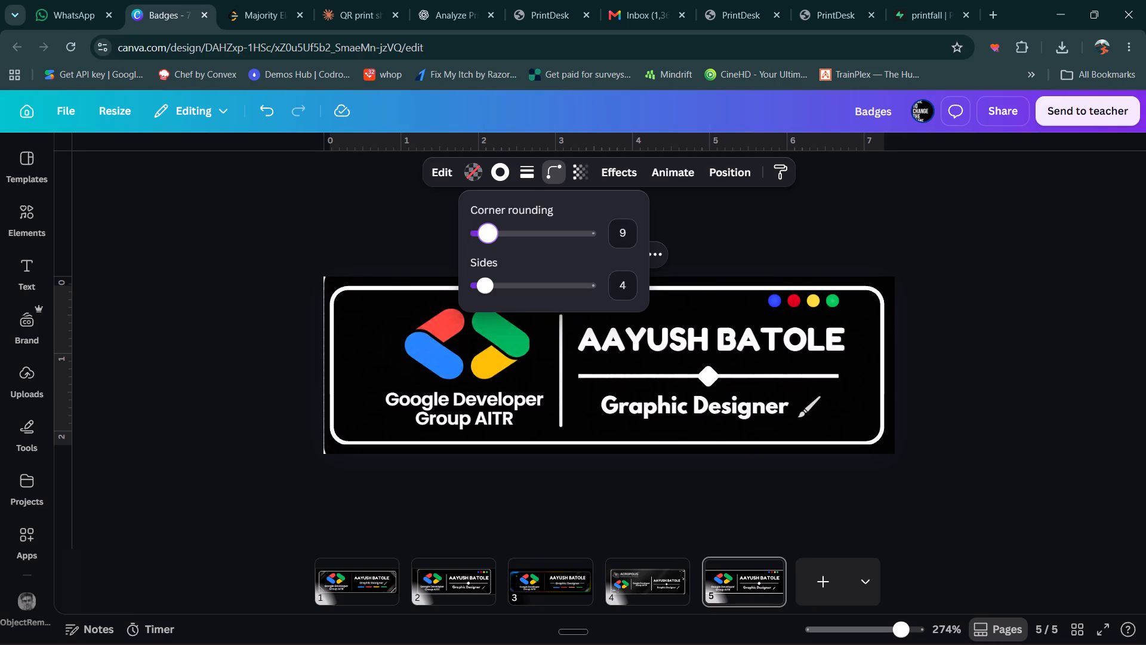
{"action": "left_click_drag", "start_coordinate": [486, 248], "coordinate": [486, 248]}
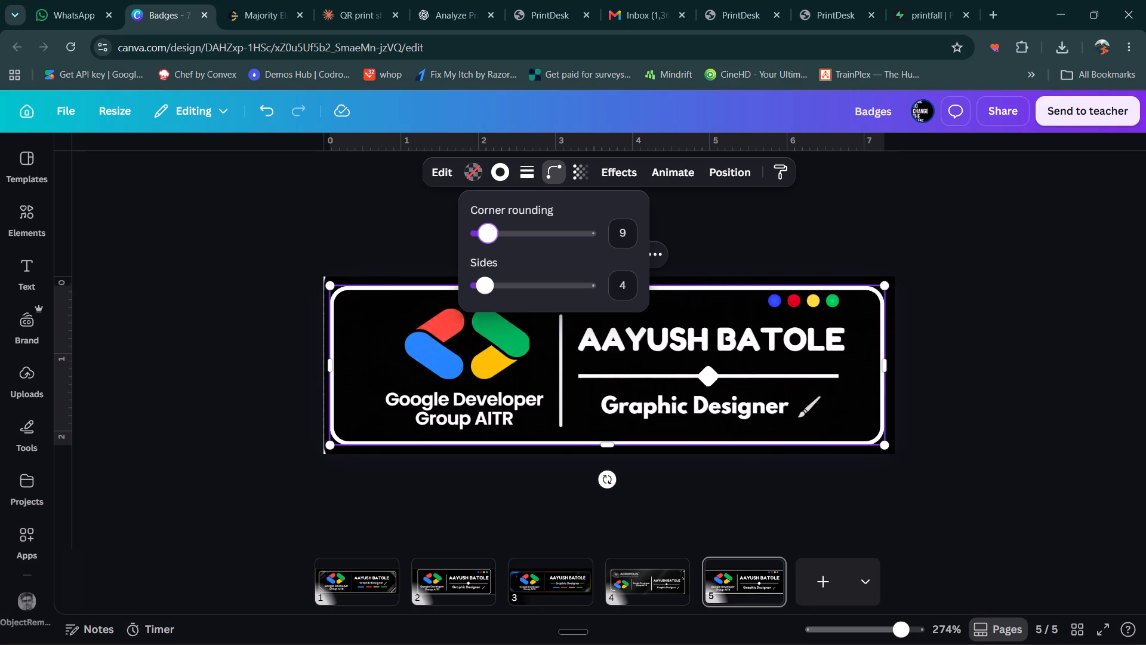
Thin the rounded outline on page 5 to a stroke weight of 1.
{"action": "left_click", "coordinate": [501, 170]}
{"action": "left_click", "coordinate": [532, 177]}
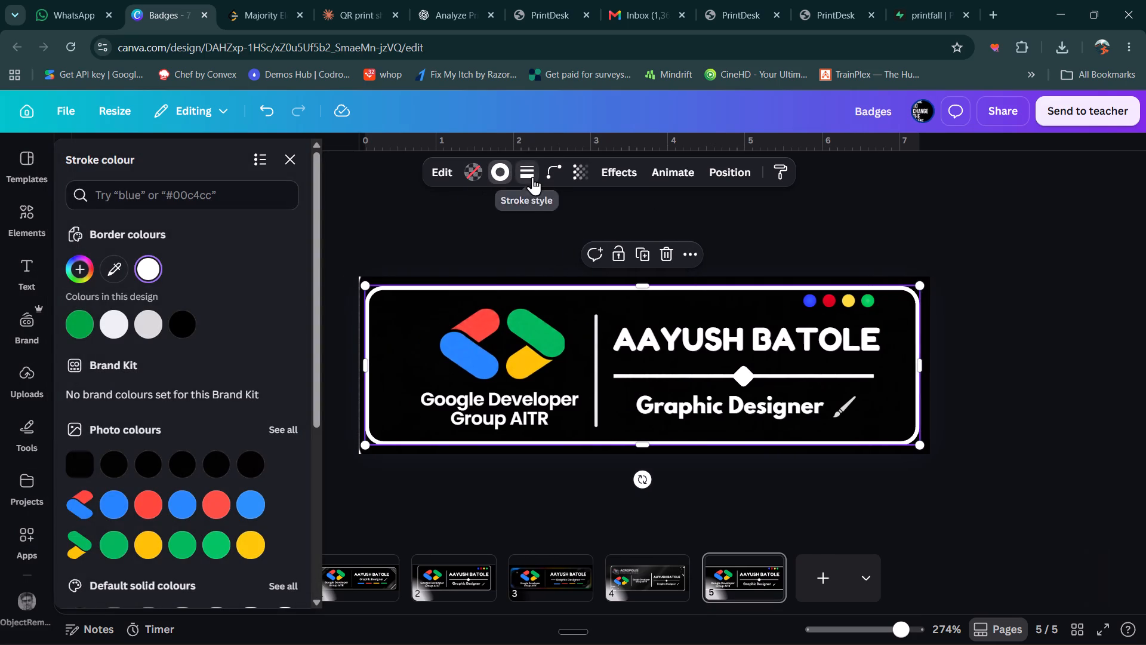
{"action": "left_click_drag", "start_coordinate": [435, 271], "coordinate": [426, 275]}
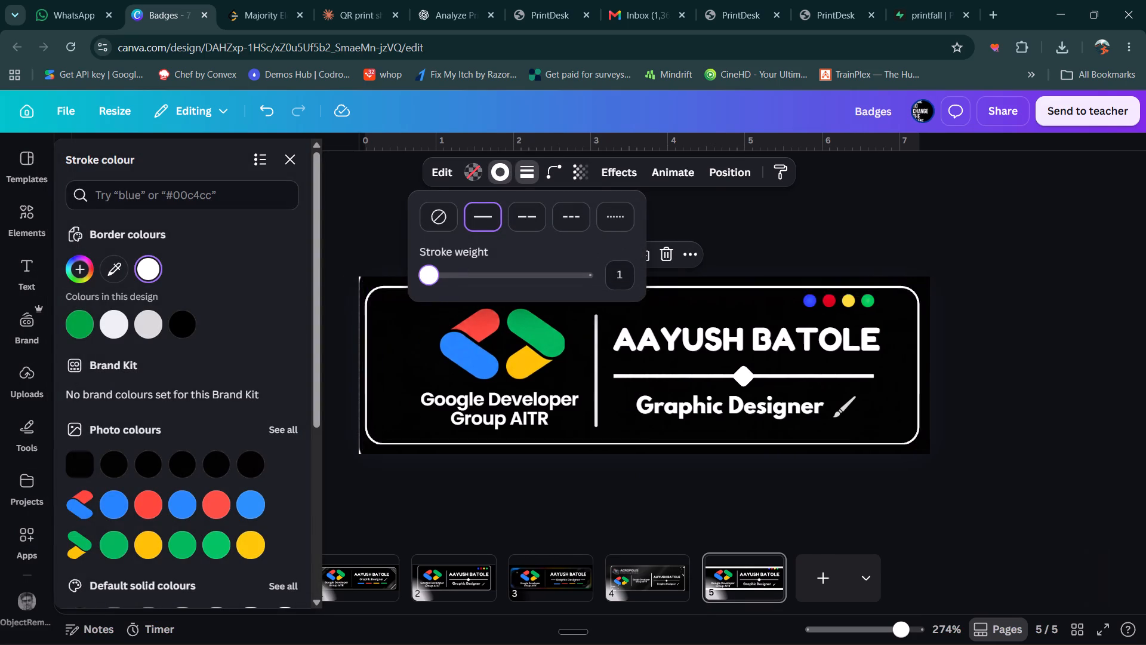
{"action": "left_click_drag", "start_coordinate": [426, 275], "coordinate": [427, 274]}
{"action": "left_click", "coordinate": [301, 238]}
{"action": "left_click", "coordinate": [301, 238]}
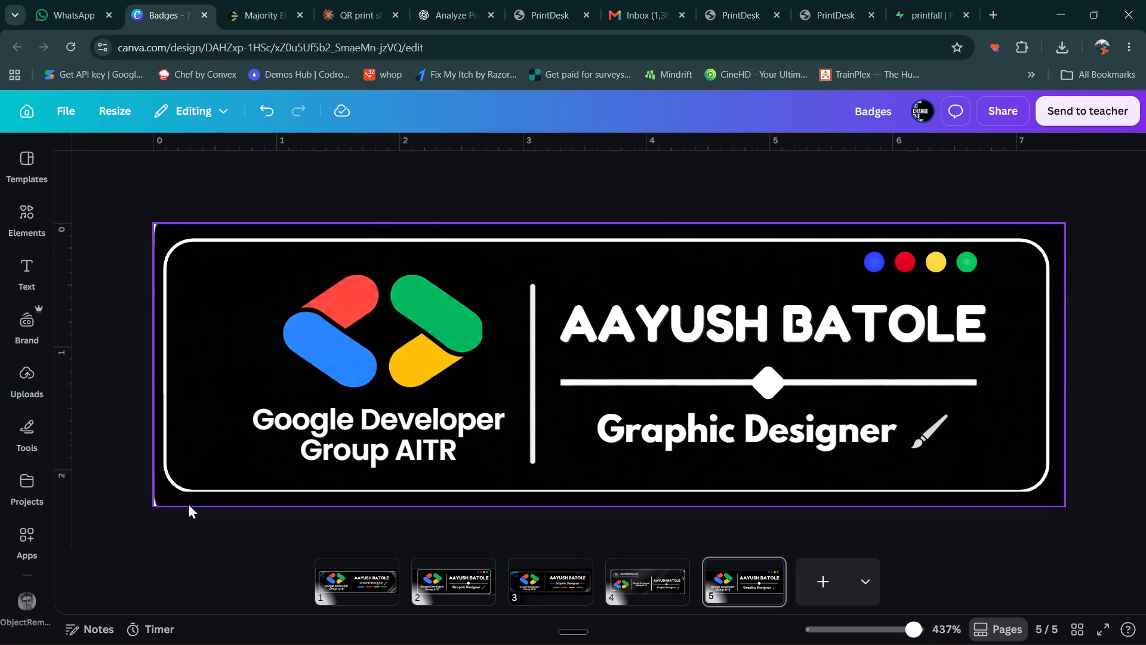
Extend the black background image leftwards to cover the white slivers along the badge's left edge.
{"action": "left_click", "coordinate": [284, 272]}
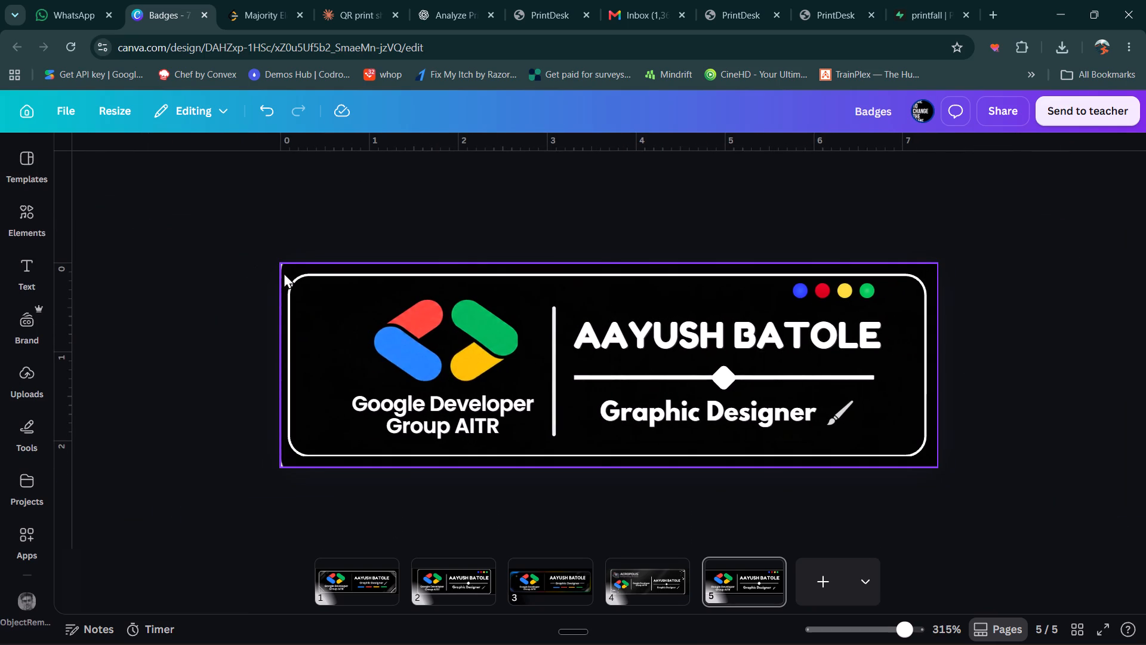
{"action": "left_click_drag", "start_coordinate": [278, 285], "coordinate": [268, 287]}
{"action": "left_click", "coordinate": [243, 291]}
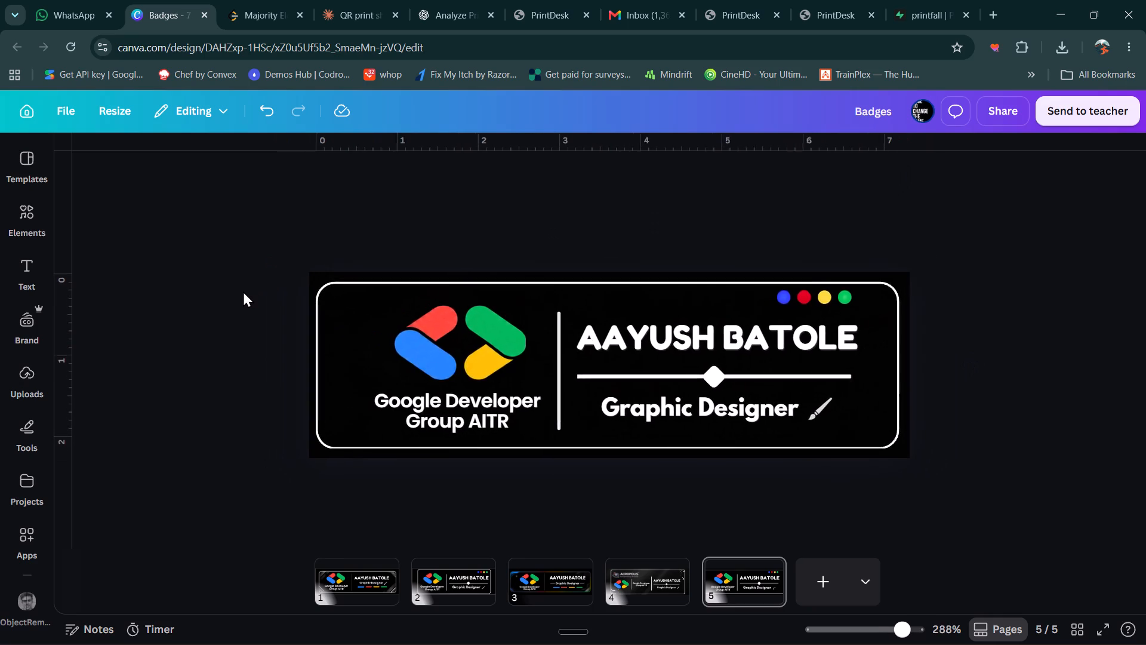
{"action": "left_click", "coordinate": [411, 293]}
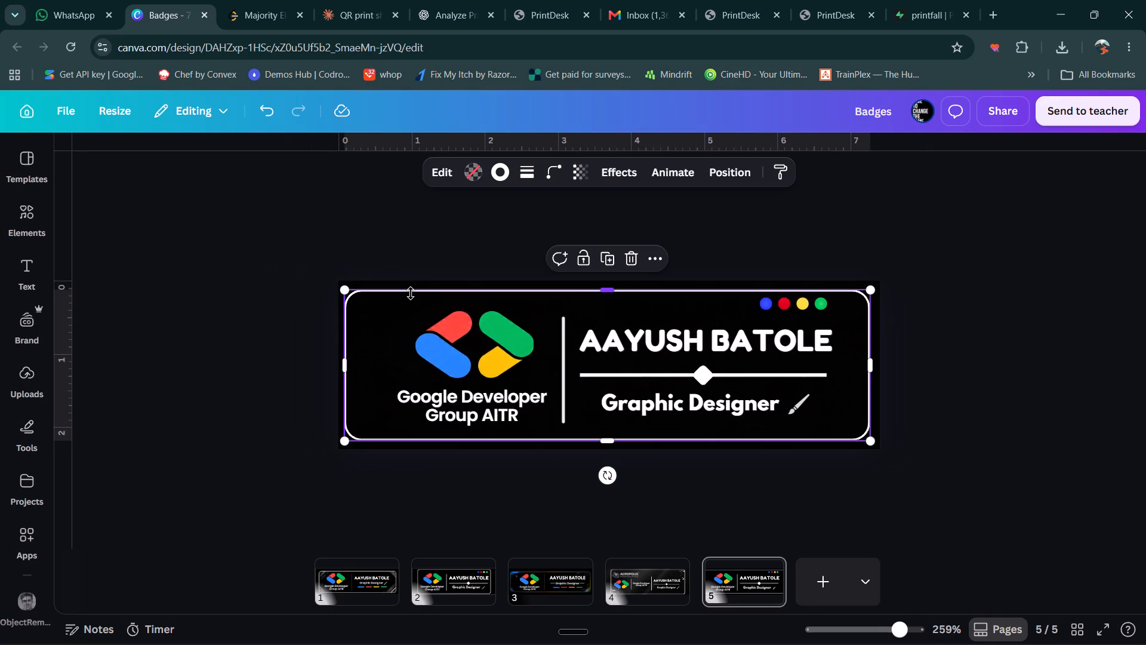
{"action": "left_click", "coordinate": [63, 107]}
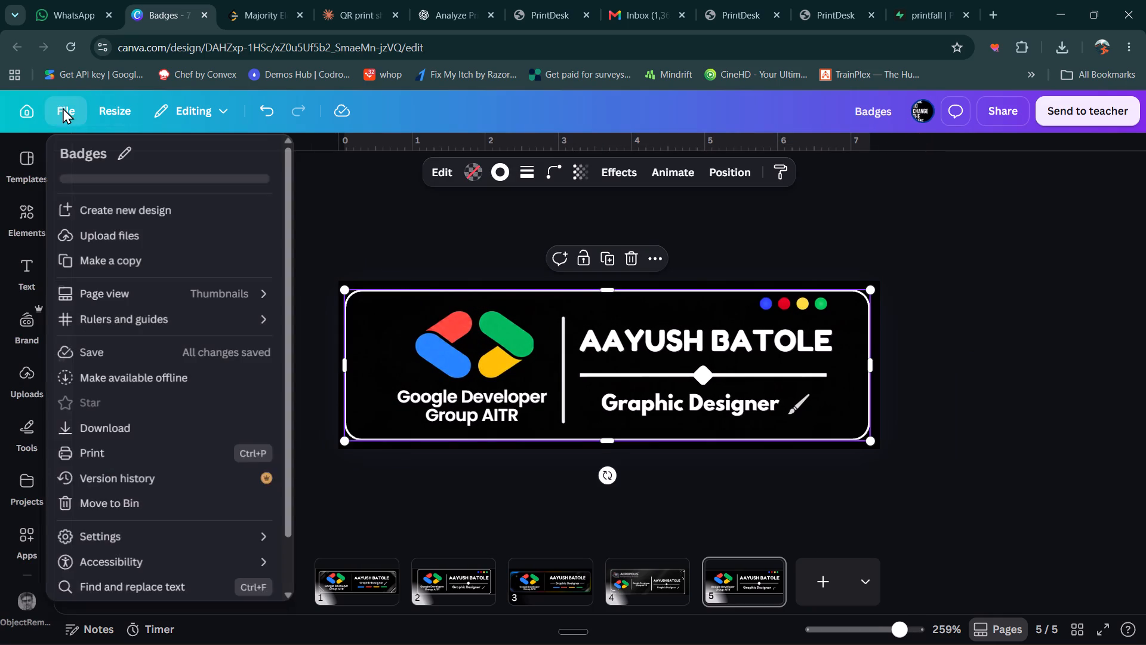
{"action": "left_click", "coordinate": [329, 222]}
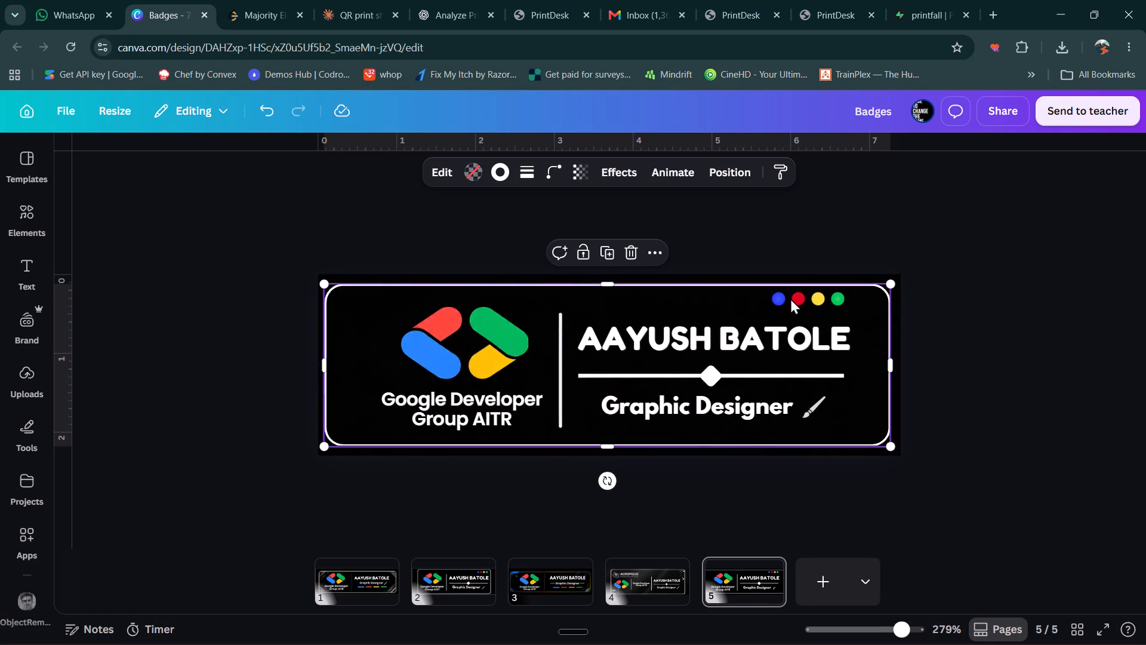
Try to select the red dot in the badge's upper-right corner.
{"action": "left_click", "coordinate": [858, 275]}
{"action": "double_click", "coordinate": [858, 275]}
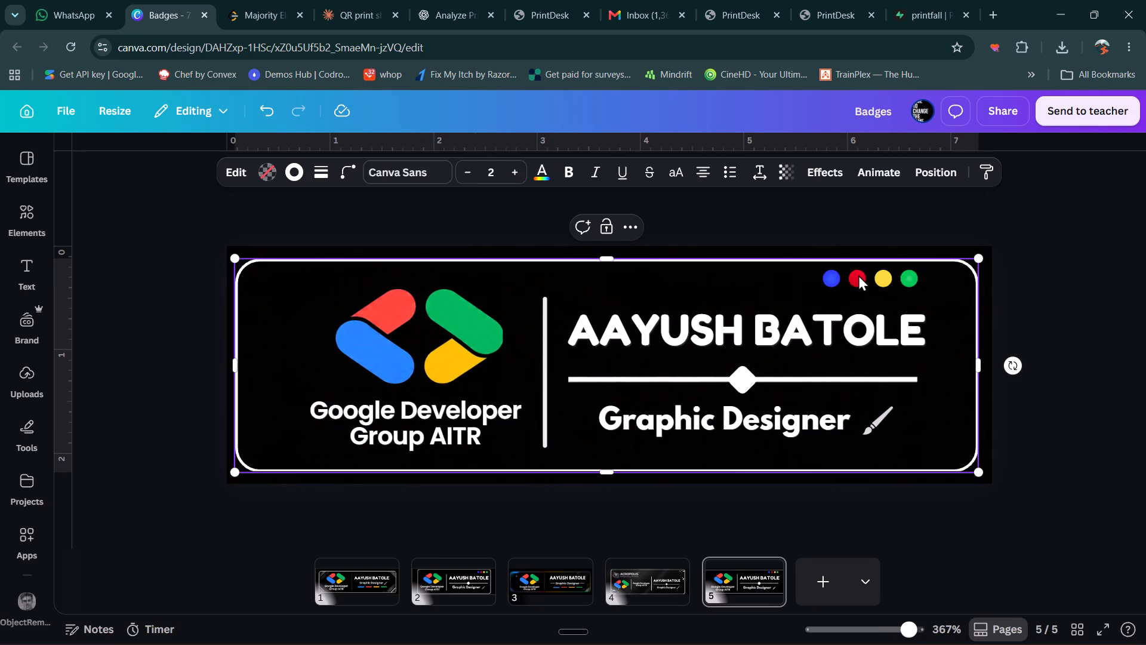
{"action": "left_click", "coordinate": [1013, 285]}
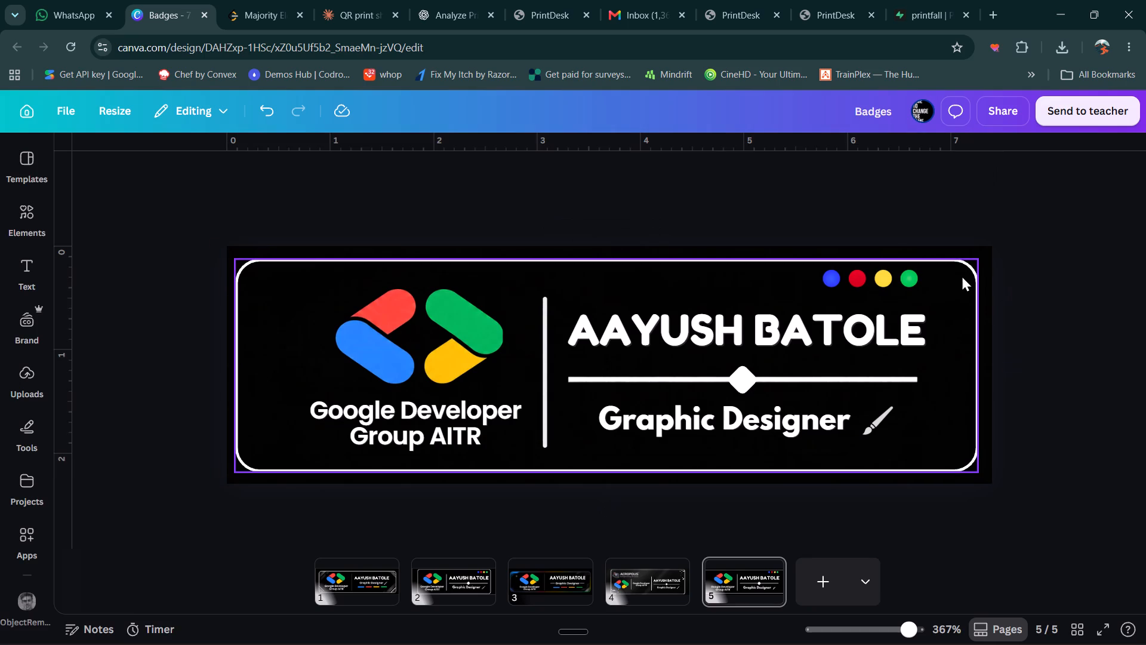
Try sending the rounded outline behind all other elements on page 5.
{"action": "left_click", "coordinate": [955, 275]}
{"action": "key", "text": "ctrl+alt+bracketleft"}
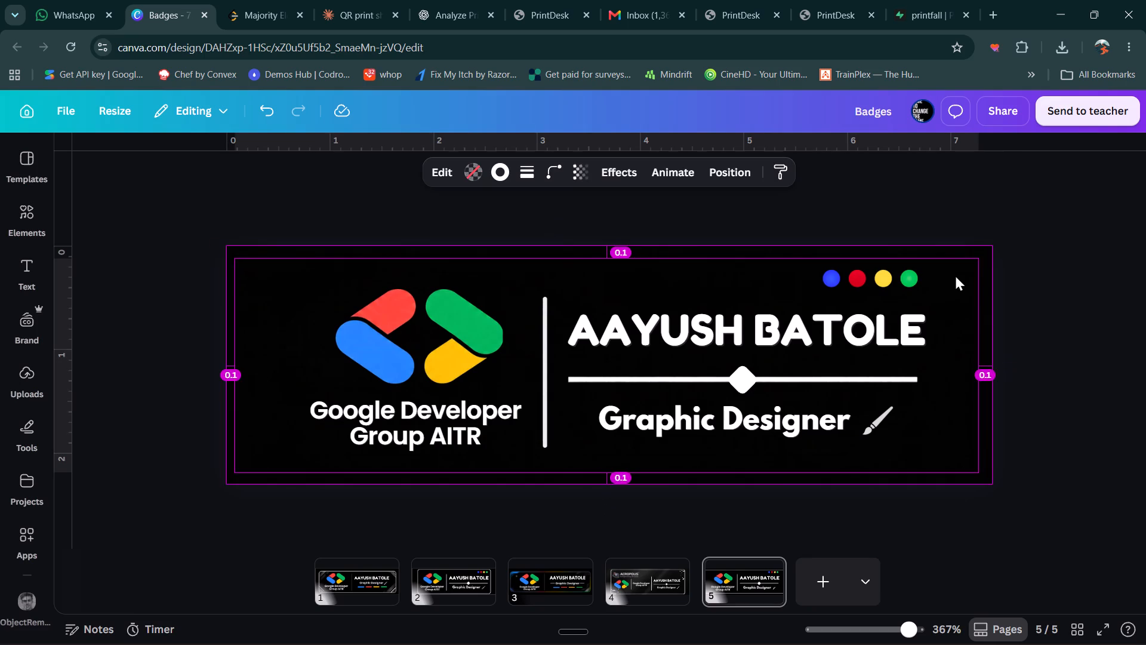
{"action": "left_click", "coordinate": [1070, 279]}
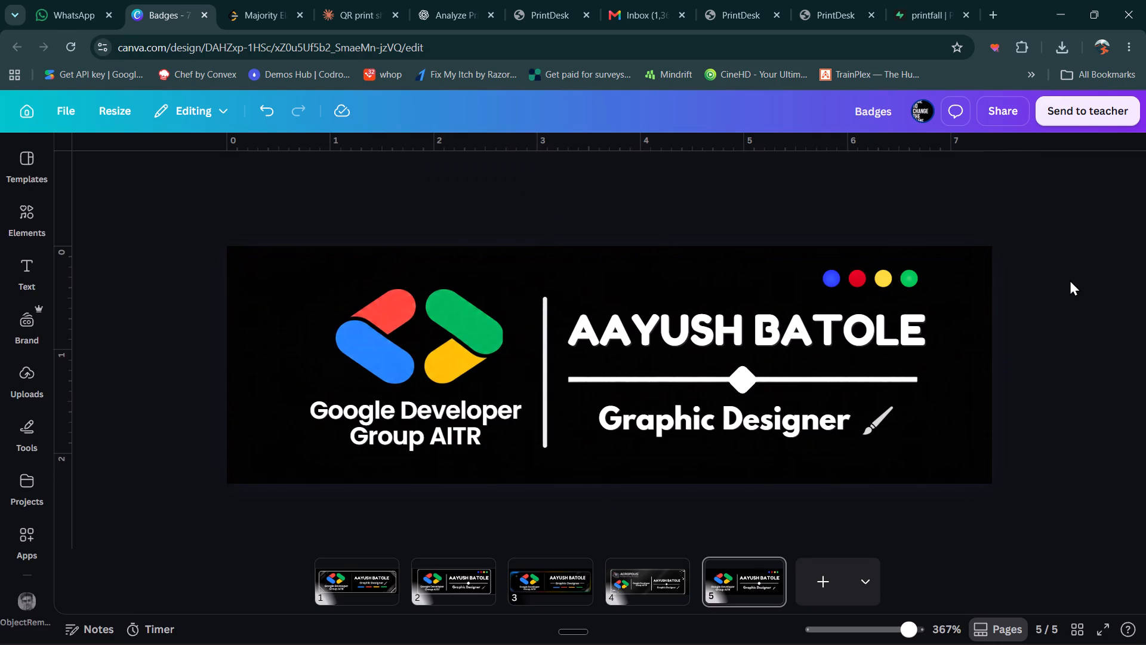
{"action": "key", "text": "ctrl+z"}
Send the rounded outline to the back and bring it forward one layer, directly above the black background.
{"action": "left_click", "coordinate": [962, 295]}
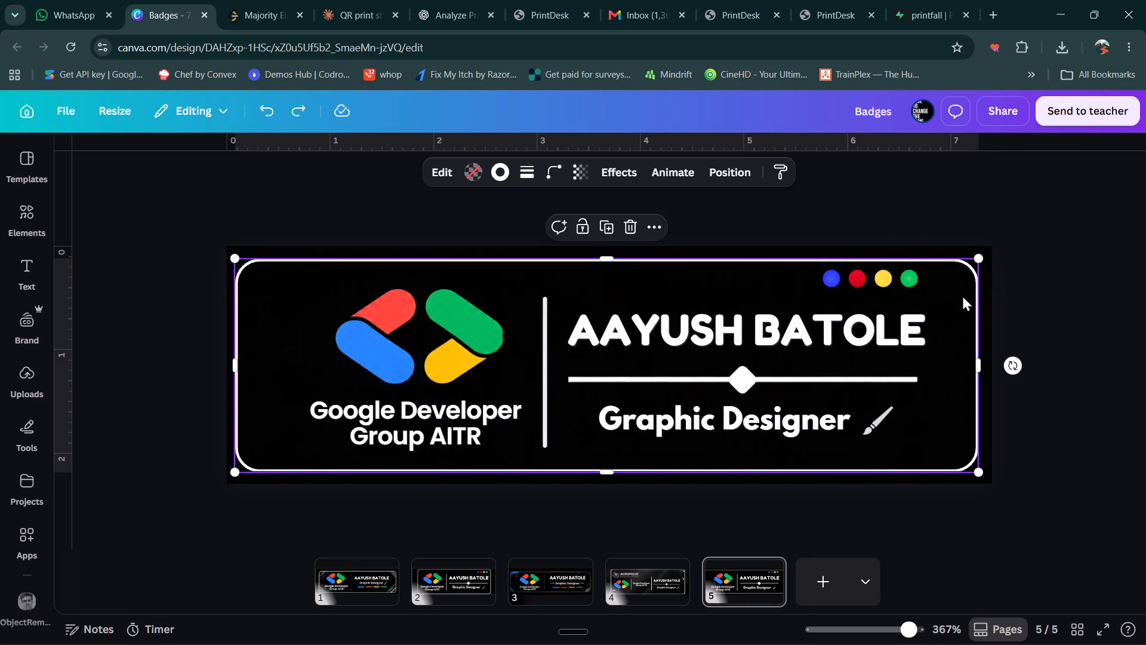
{"action": "key", "text": "ctrl+alt+bracketleft"}
{"action": "key", "text": "ctrl+bracketright"}
Ungroup the row of four coloured dots in the badge's upper-right corner on page 5.
{"action": "left_click", "coordinate": [1018, 289]}
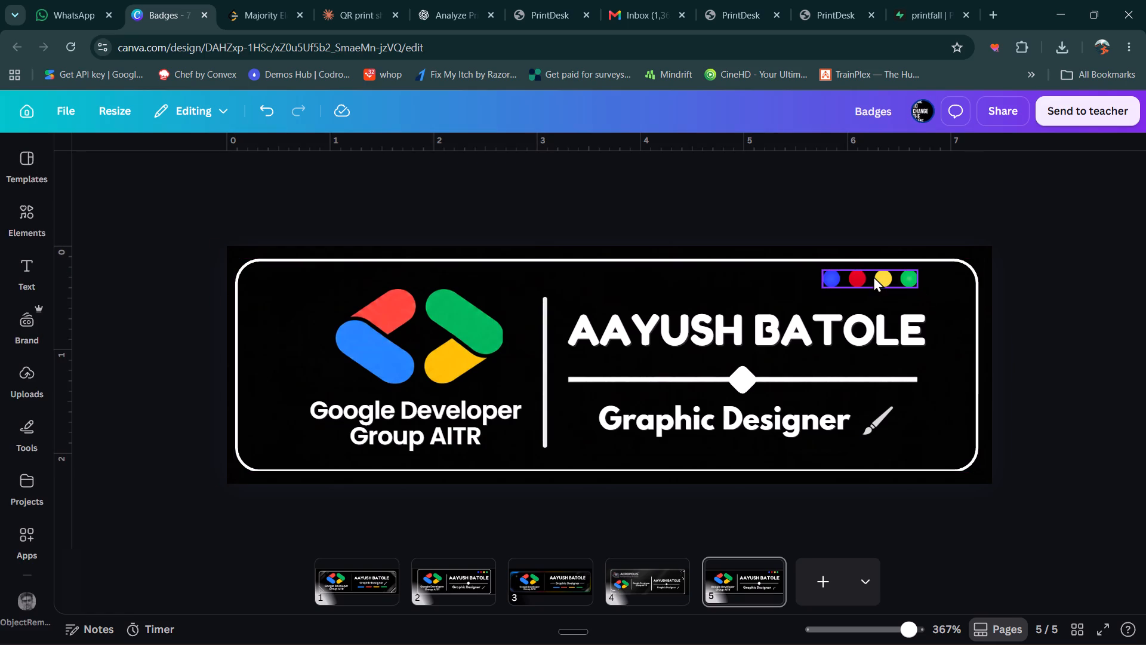
{"action": "left_click", "coordinate": [839, 276]}
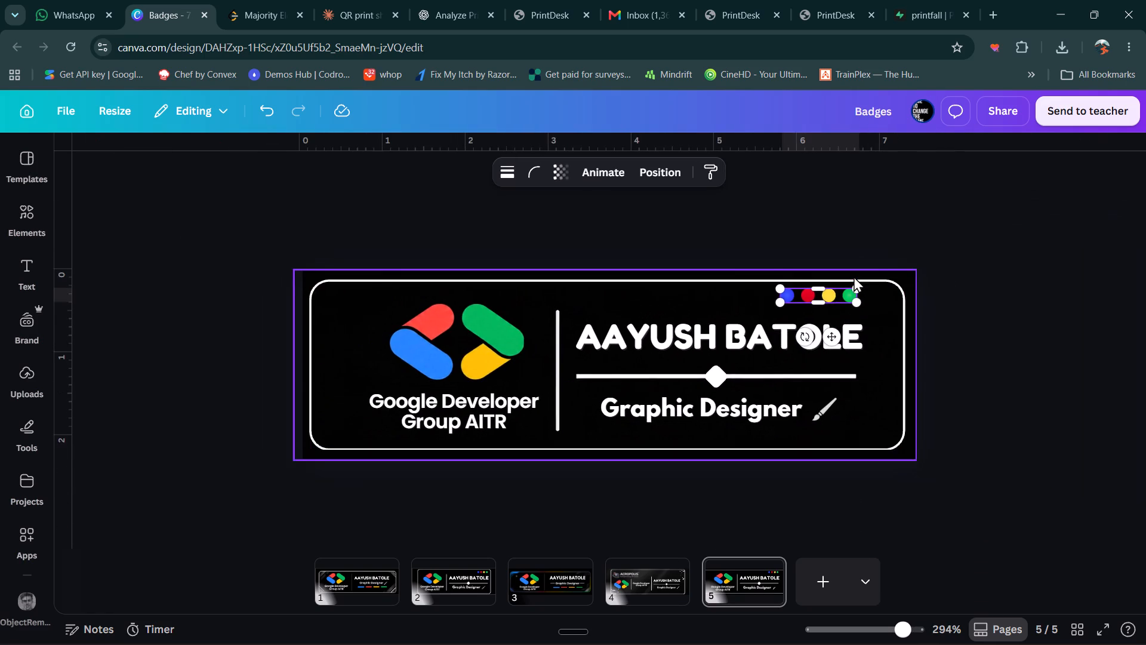
{"action": "left_click", "coordinate": [950, 268]}
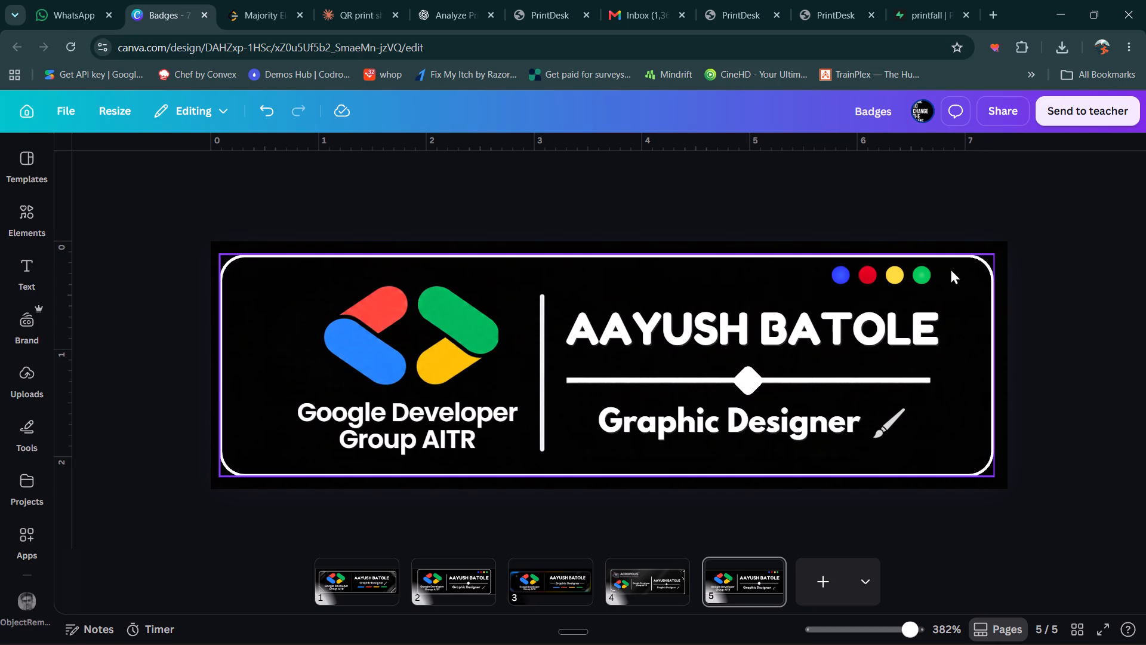
{"action": "left_click", "coordinate": [871, 274]}
{"action": "left_click", "coordinate": [827, 235]}
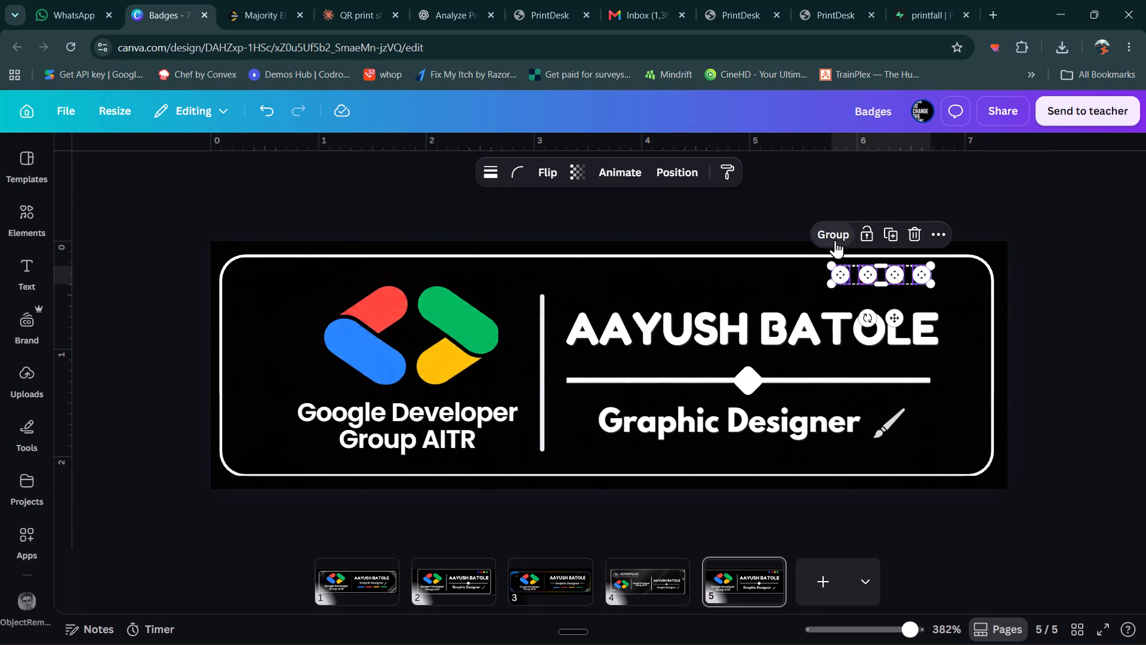
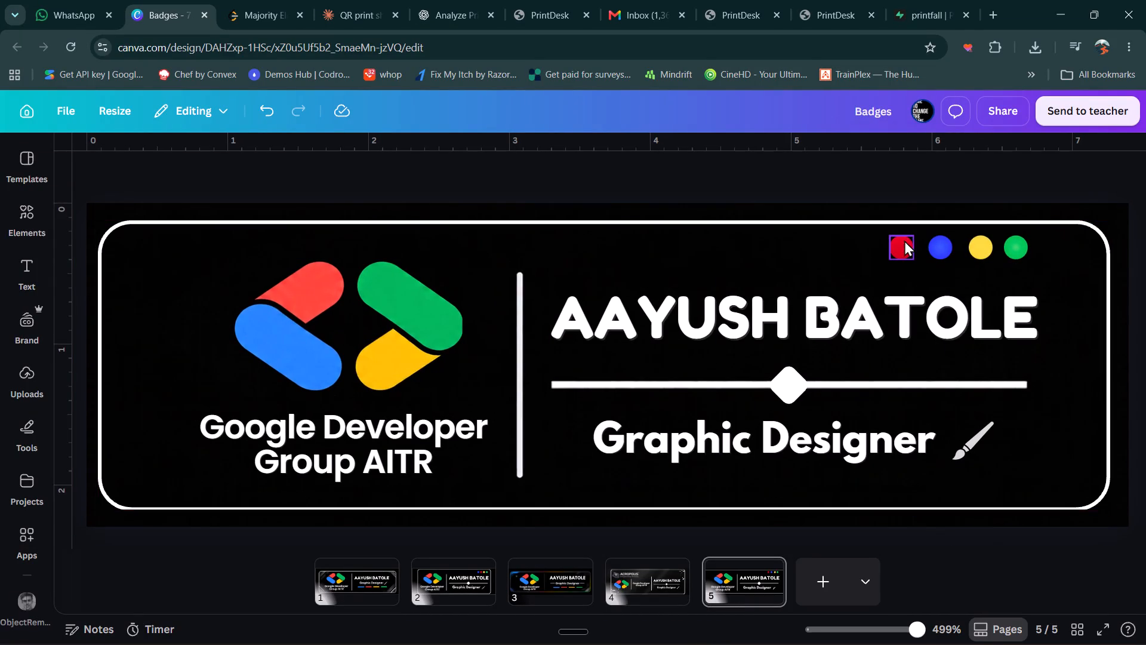
Select the blue dot in the row of coloured dots at the badge's upper-right corner.
{"action": "left_click", "coordinate": [935, 250]}
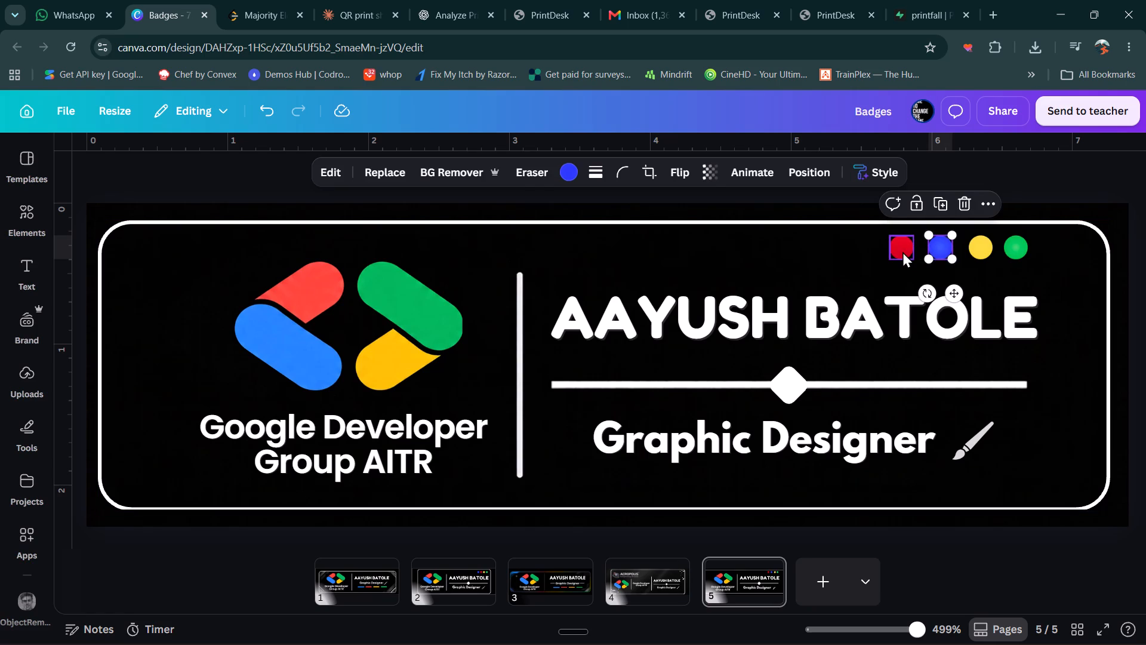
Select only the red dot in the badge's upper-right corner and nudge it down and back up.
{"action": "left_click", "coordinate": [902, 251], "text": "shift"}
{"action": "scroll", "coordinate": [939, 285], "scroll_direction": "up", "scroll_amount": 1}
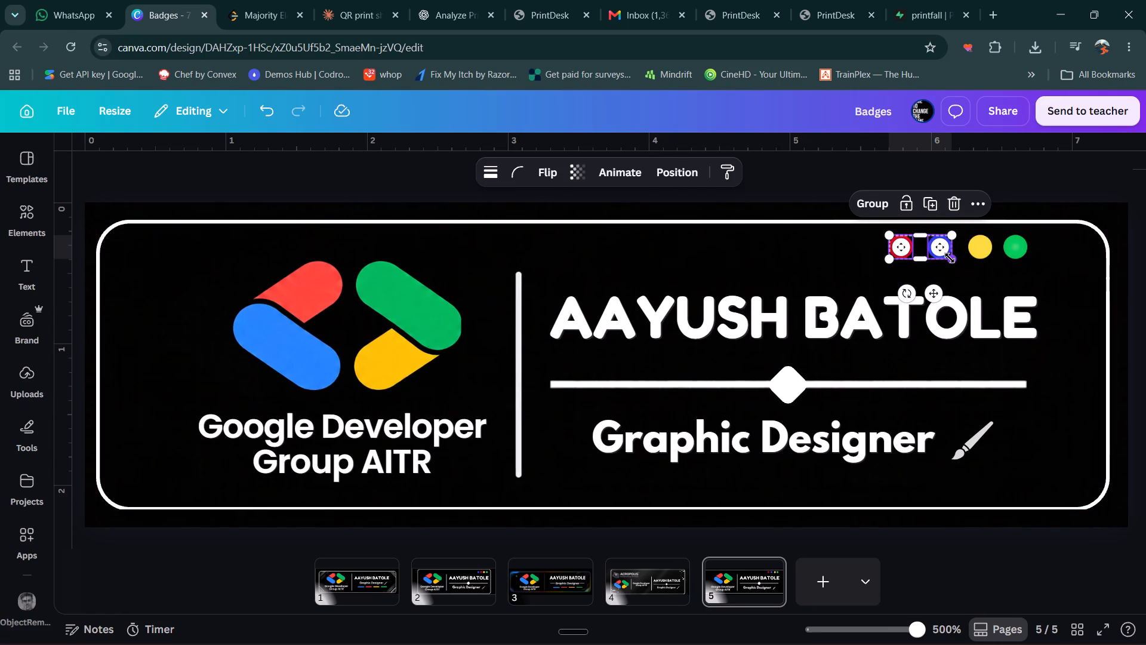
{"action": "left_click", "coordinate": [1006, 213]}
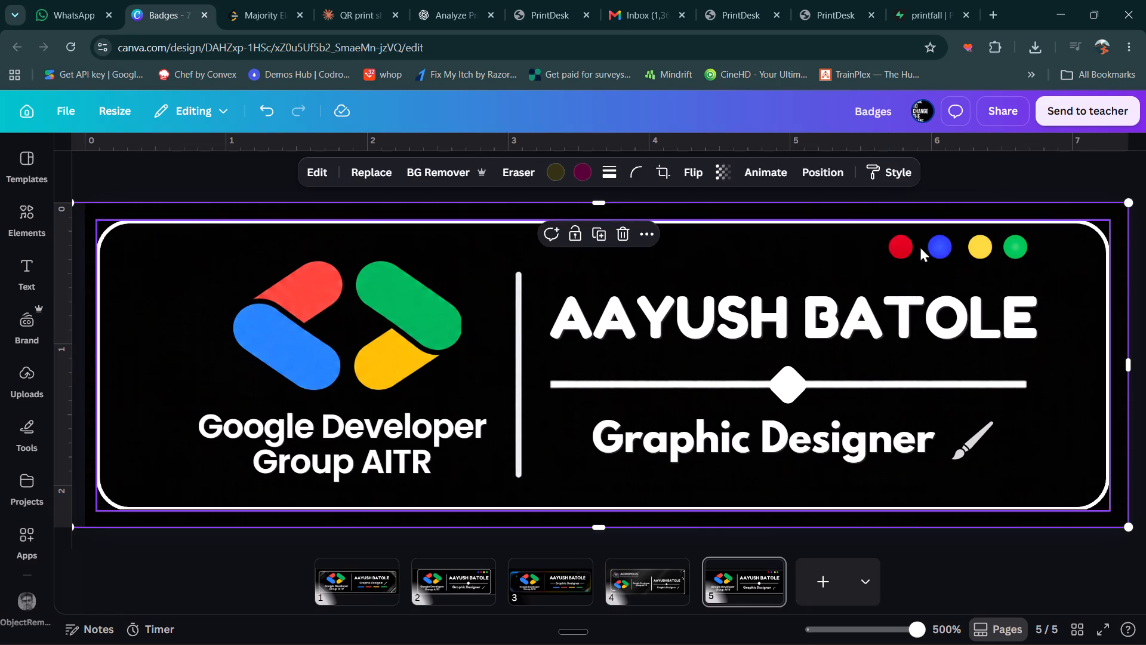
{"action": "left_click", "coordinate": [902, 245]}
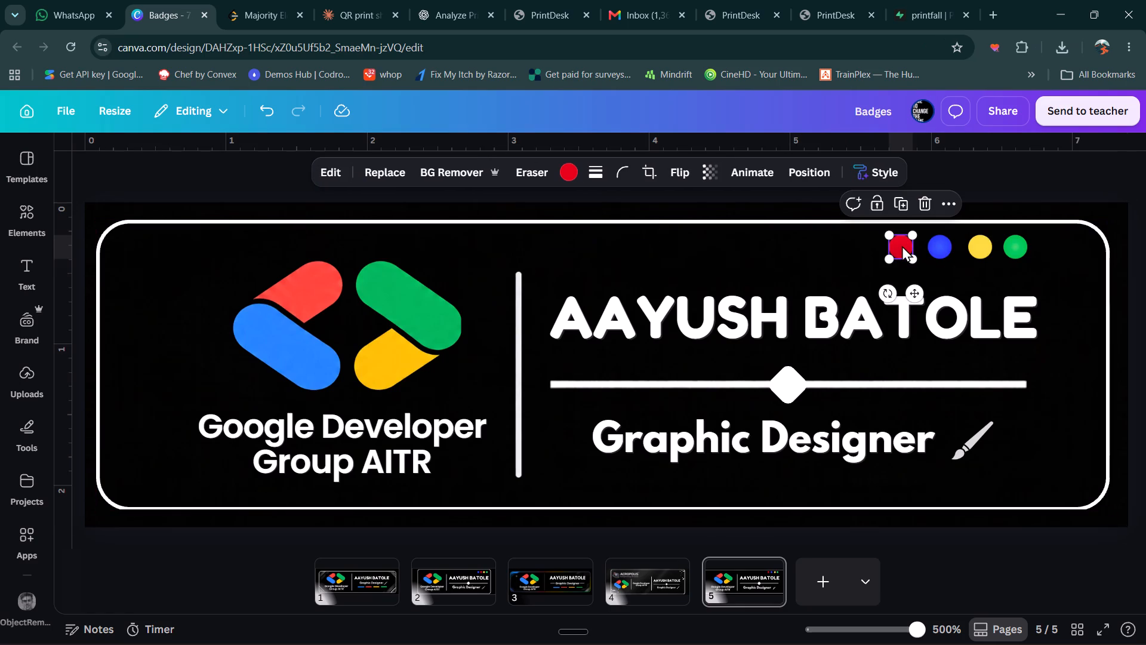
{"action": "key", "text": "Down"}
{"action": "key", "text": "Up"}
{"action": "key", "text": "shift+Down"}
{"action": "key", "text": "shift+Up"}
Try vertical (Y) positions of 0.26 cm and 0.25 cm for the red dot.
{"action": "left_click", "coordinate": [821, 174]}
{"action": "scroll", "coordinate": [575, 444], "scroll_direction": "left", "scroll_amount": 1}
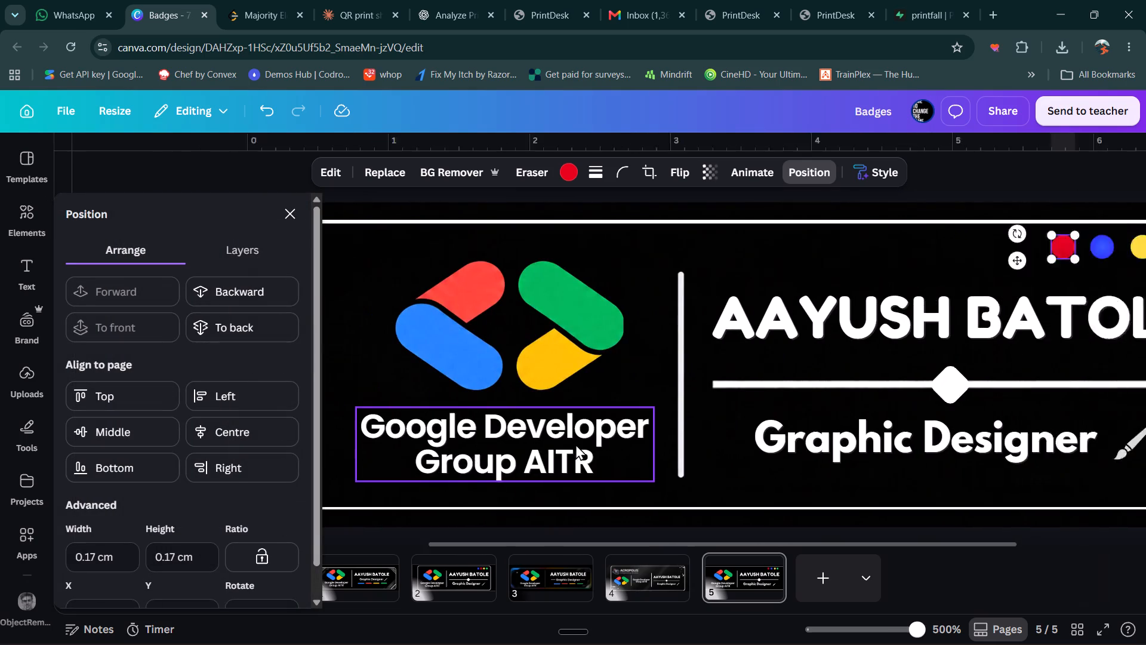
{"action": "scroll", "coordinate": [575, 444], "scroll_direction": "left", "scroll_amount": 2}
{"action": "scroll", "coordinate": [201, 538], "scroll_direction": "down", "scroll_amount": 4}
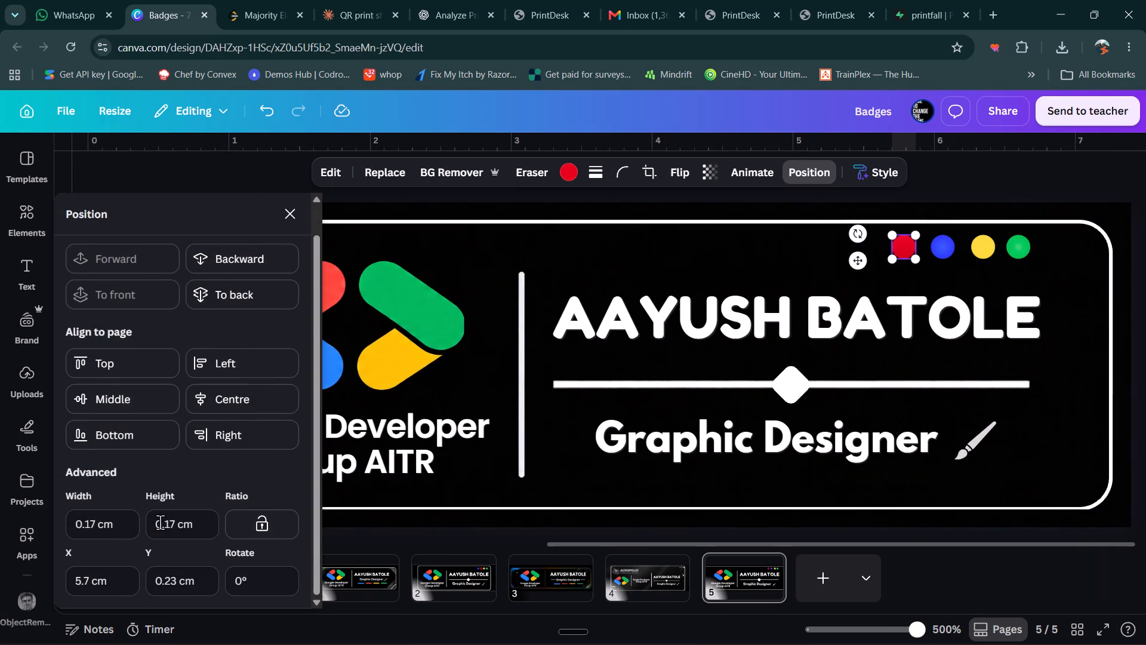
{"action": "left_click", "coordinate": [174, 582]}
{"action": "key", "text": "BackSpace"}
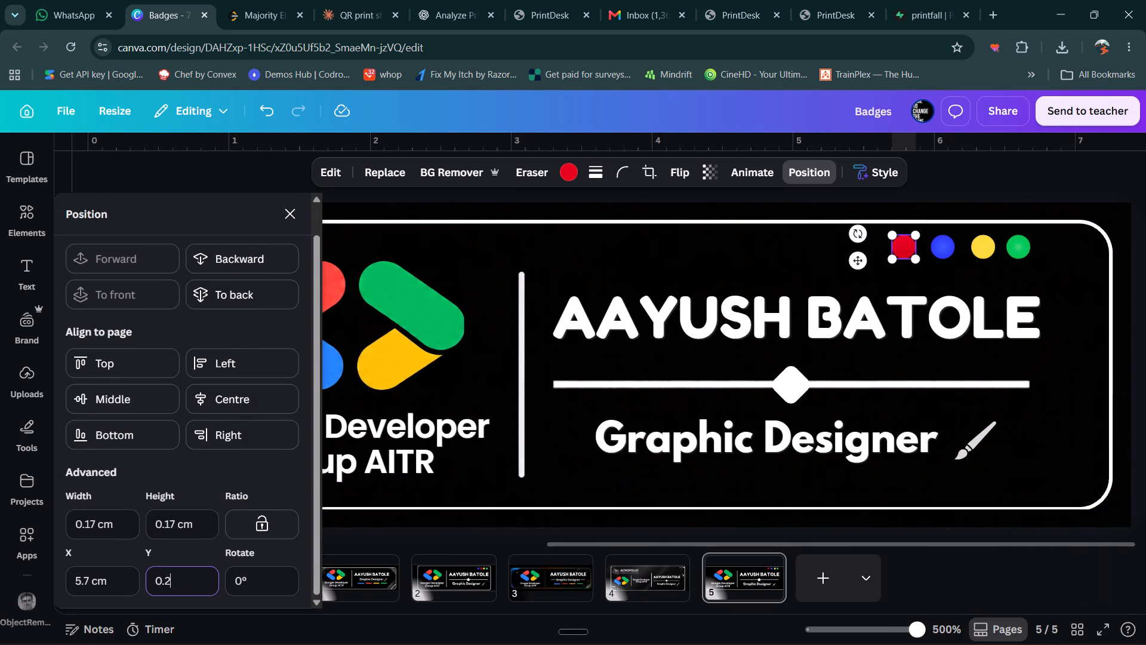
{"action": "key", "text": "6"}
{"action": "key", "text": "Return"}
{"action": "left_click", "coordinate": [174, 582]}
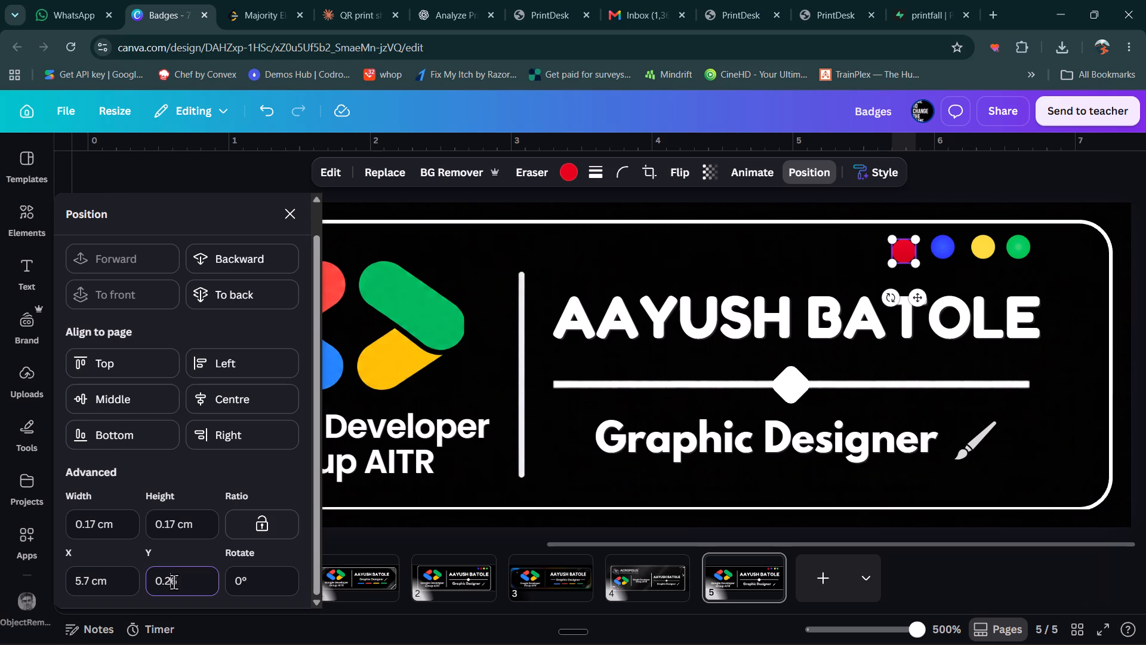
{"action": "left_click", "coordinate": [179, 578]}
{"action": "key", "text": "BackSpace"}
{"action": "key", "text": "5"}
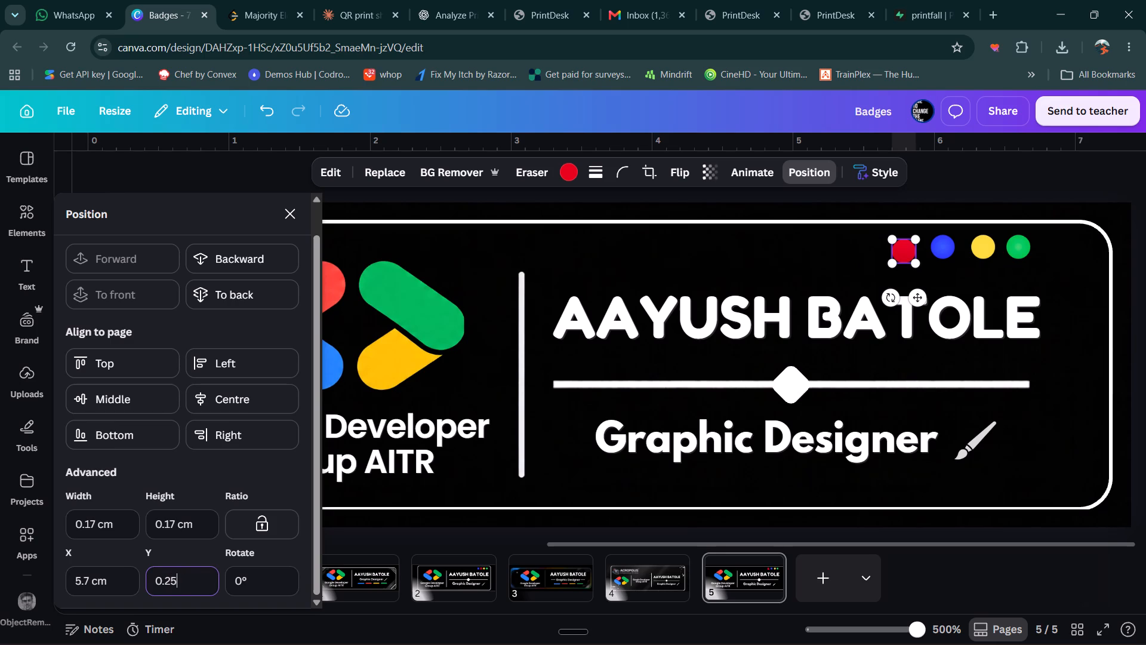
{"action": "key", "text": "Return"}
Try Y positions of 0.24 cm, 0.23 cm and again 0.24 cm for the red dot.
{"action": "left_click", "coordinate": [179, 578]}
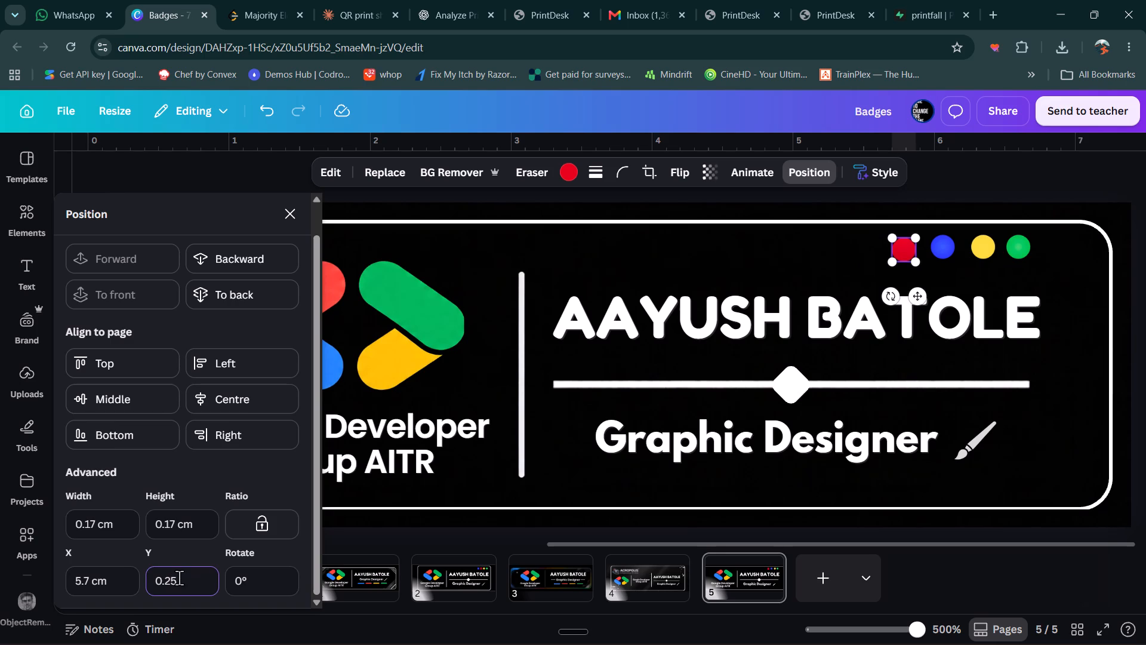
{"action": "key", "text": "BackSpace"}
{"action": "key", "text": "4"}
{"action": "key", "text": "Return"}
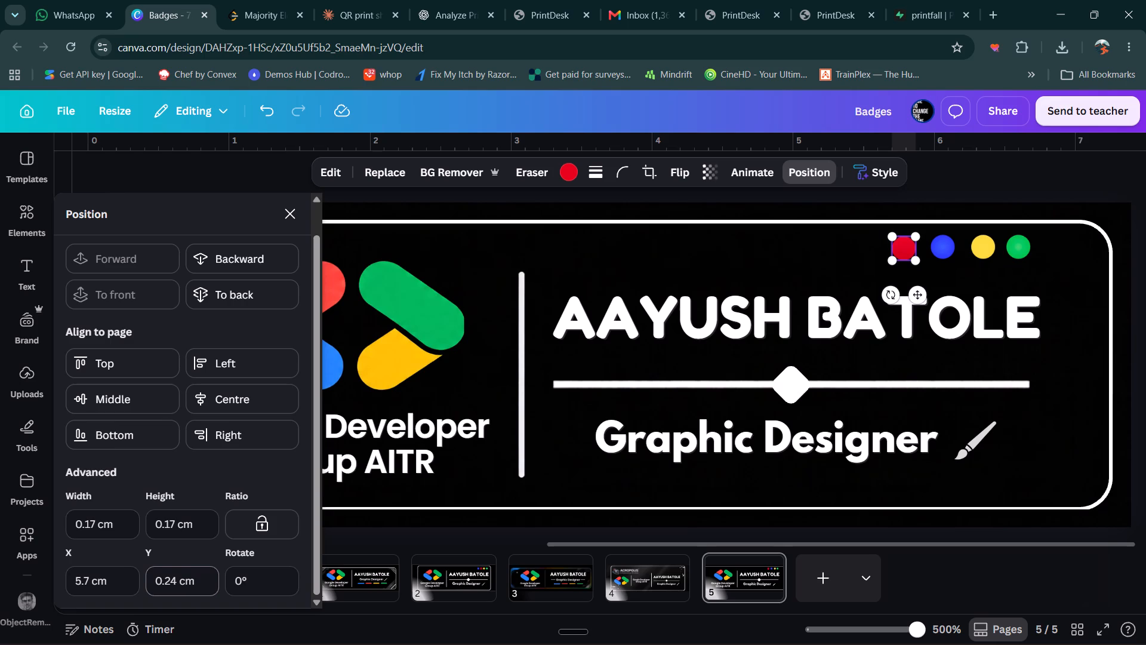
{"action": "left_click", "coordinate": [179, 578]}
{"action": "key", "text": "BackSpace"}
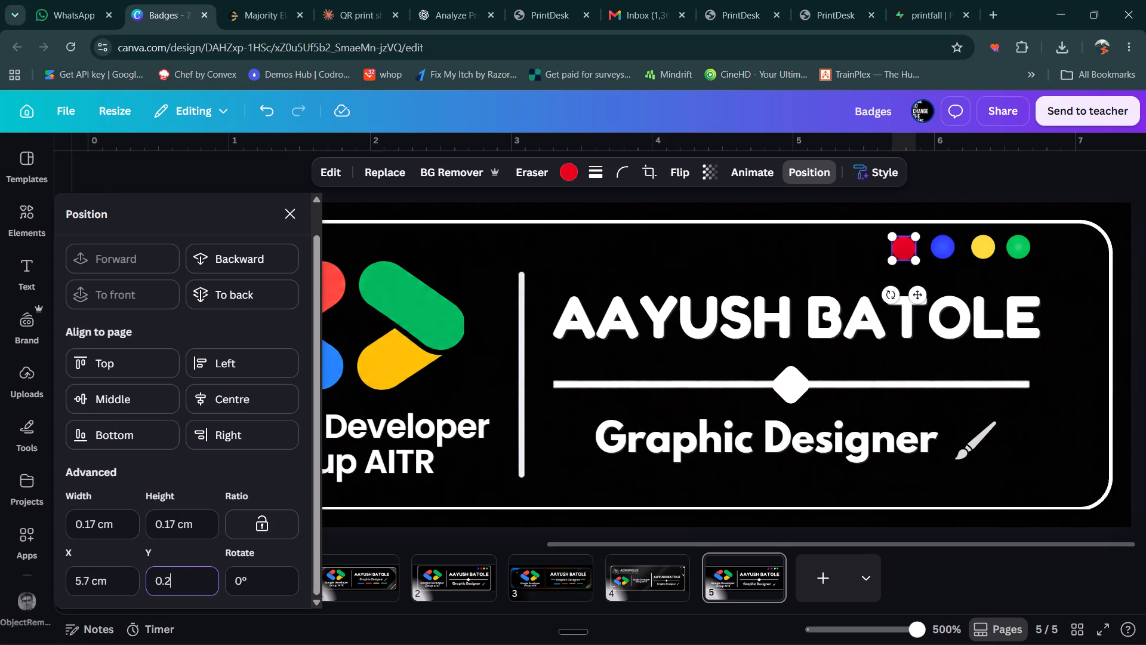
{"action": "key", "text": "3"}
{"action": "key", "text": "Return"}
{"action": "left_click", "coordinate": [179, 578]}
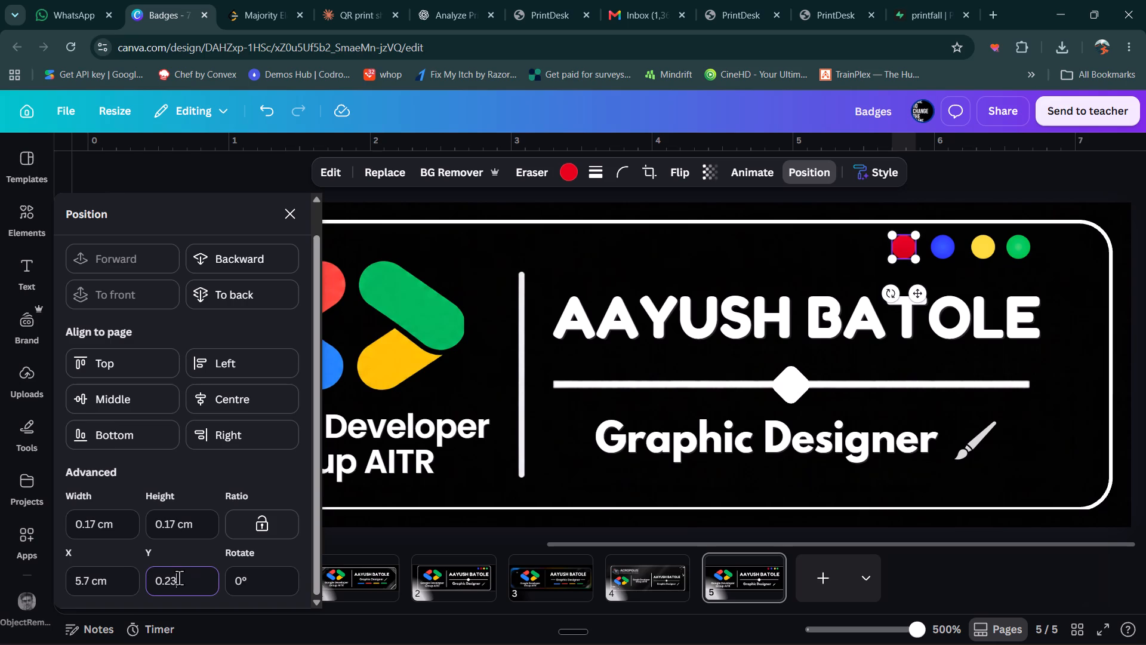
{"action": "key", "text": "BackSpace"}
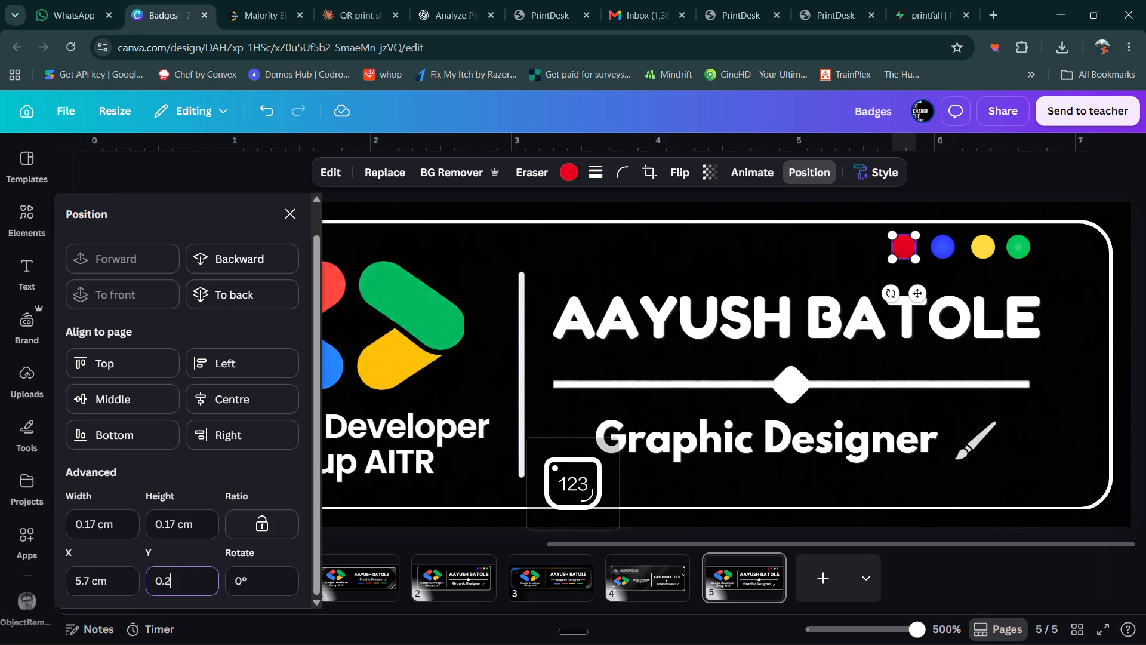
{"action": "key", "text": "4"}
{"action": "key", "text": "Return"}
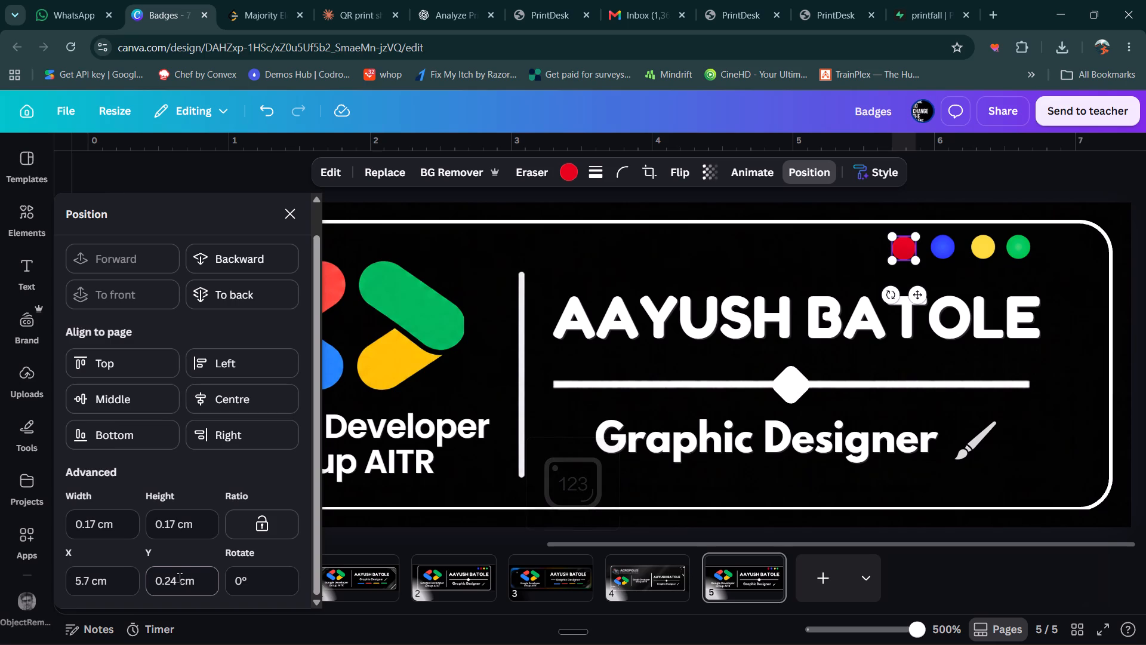
Set the red dot's Y position to 0.236 cm.
{"action": "left_click", "coordinate": [179, 578]}
{"action": "key", "text": "BackSpace"}
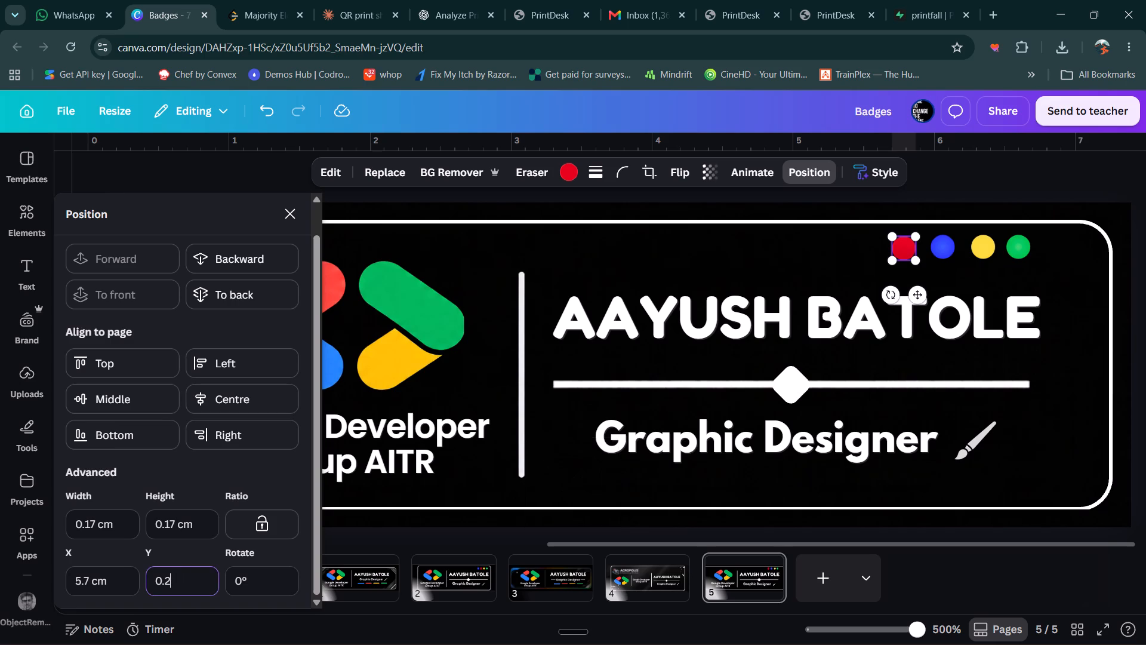
{"action": "key", "text": "3"}
{"action": "key", "text": "6"}
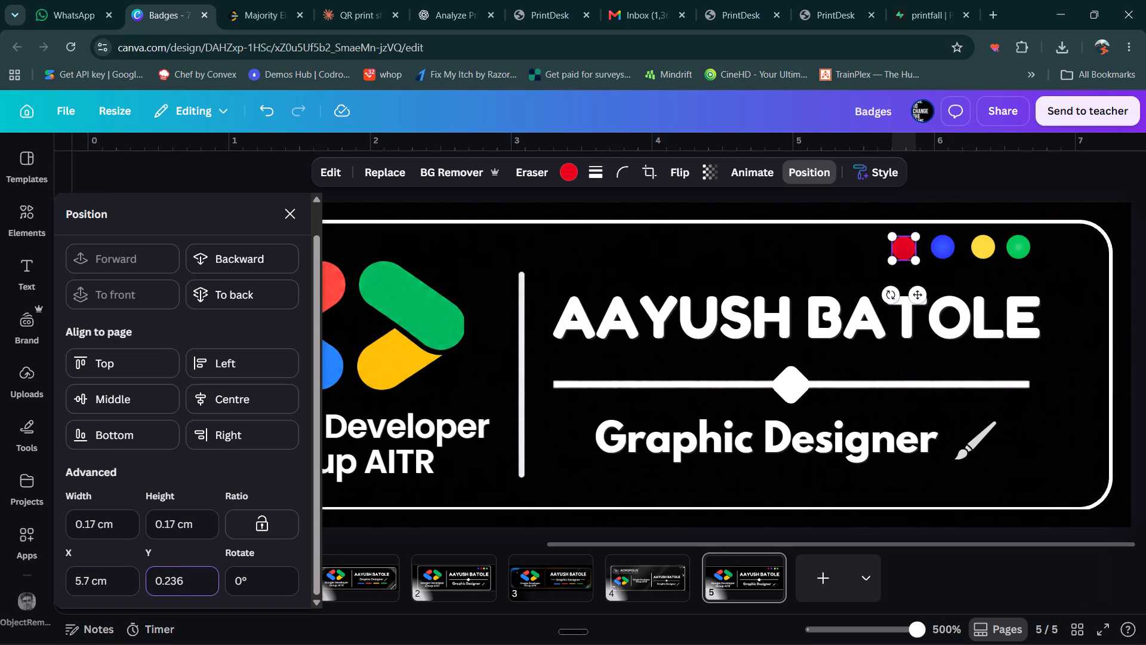
{"action": "key", "text": "Return"}
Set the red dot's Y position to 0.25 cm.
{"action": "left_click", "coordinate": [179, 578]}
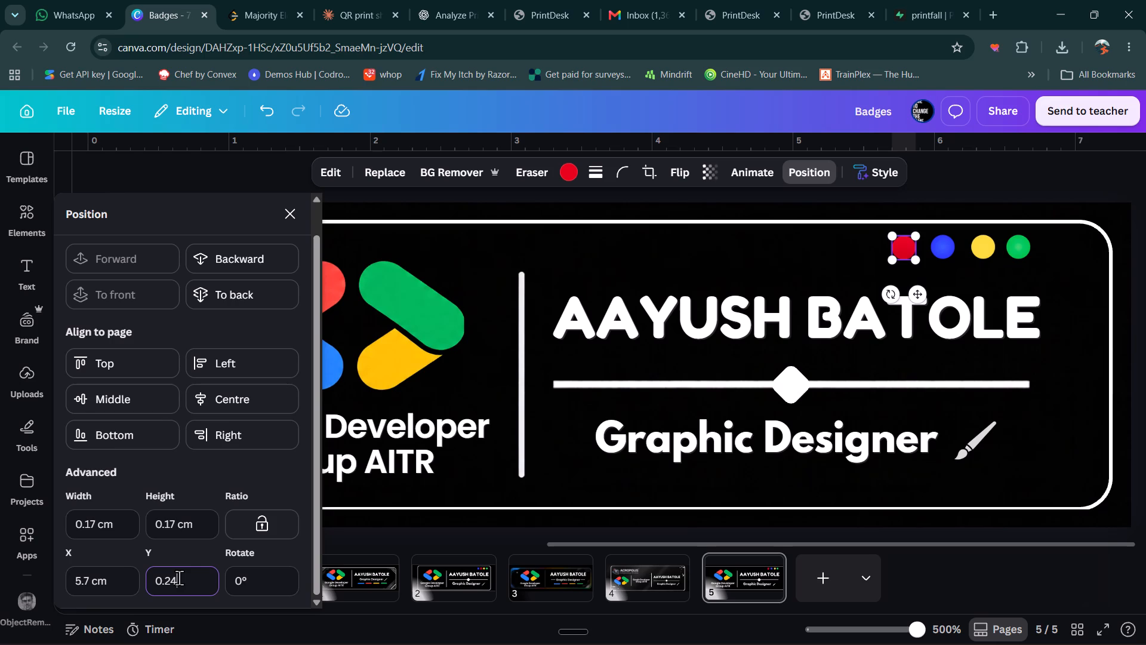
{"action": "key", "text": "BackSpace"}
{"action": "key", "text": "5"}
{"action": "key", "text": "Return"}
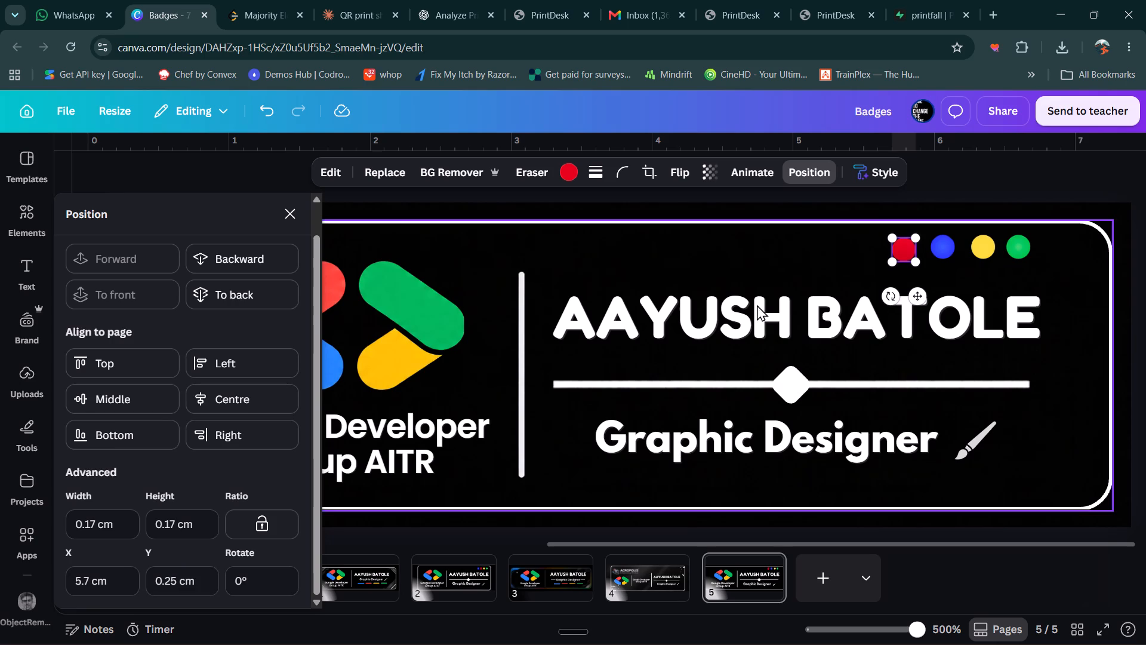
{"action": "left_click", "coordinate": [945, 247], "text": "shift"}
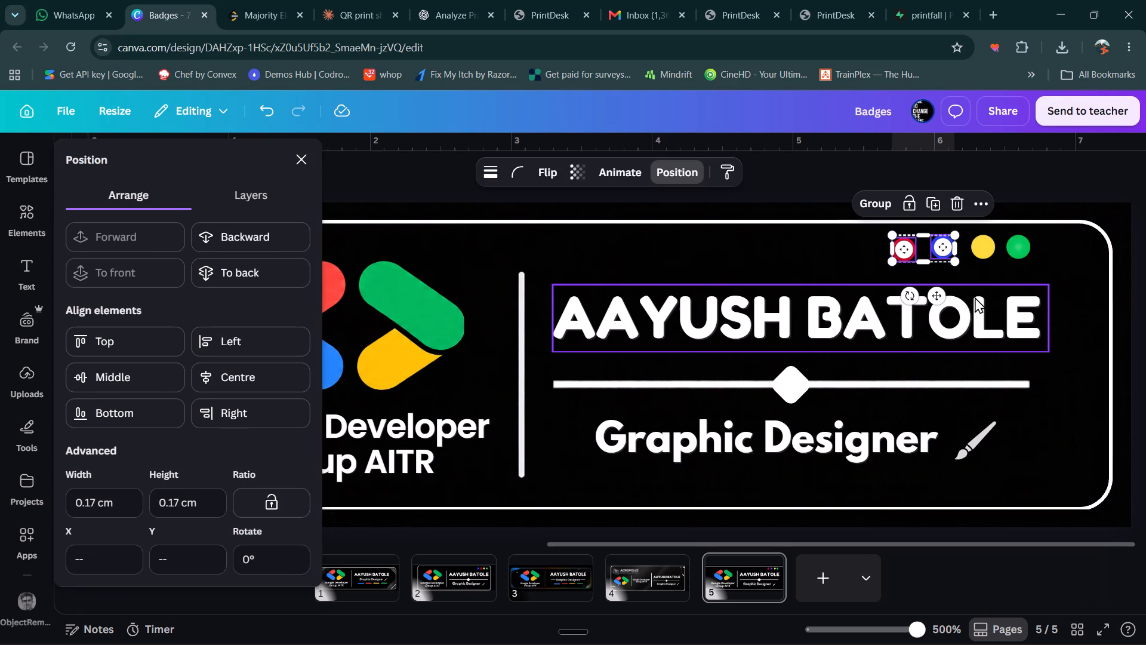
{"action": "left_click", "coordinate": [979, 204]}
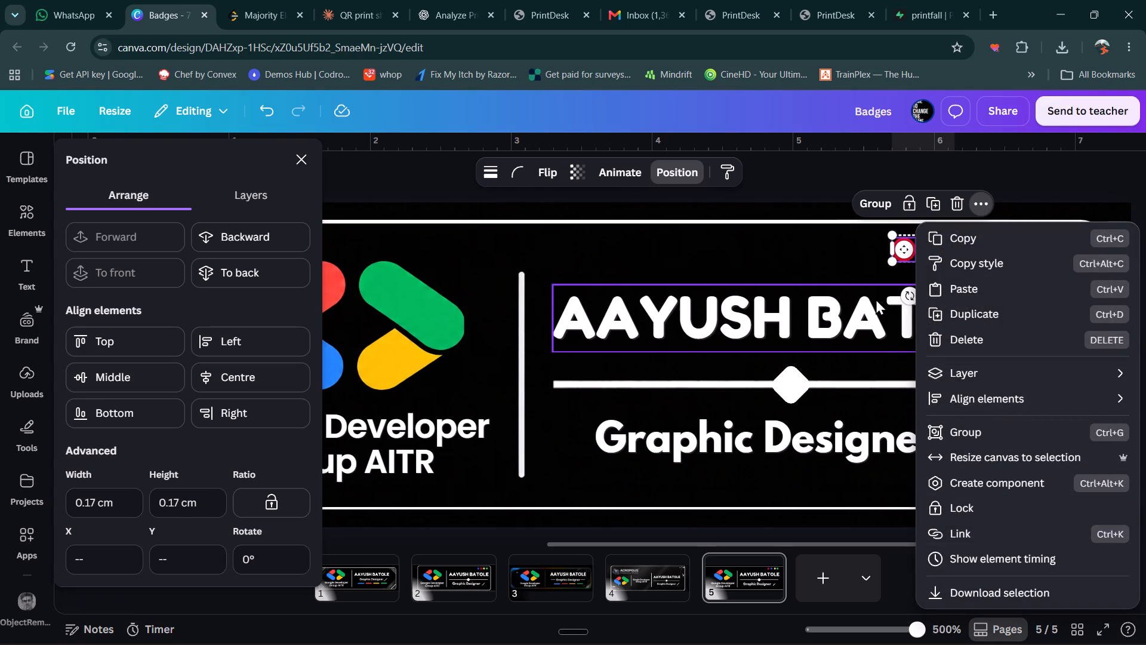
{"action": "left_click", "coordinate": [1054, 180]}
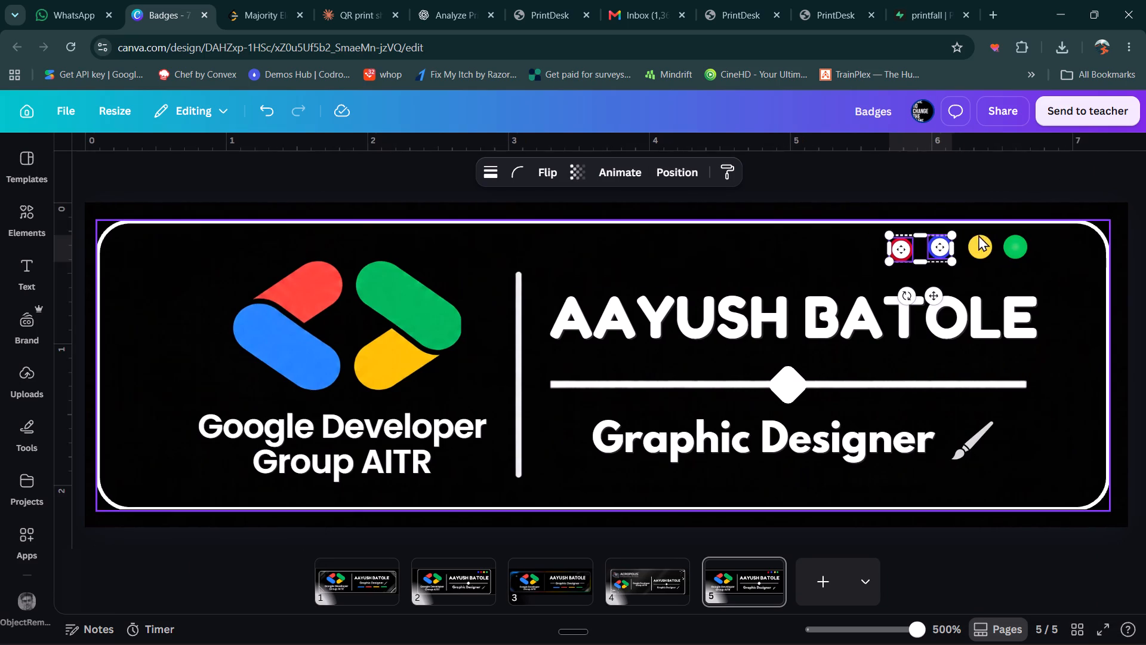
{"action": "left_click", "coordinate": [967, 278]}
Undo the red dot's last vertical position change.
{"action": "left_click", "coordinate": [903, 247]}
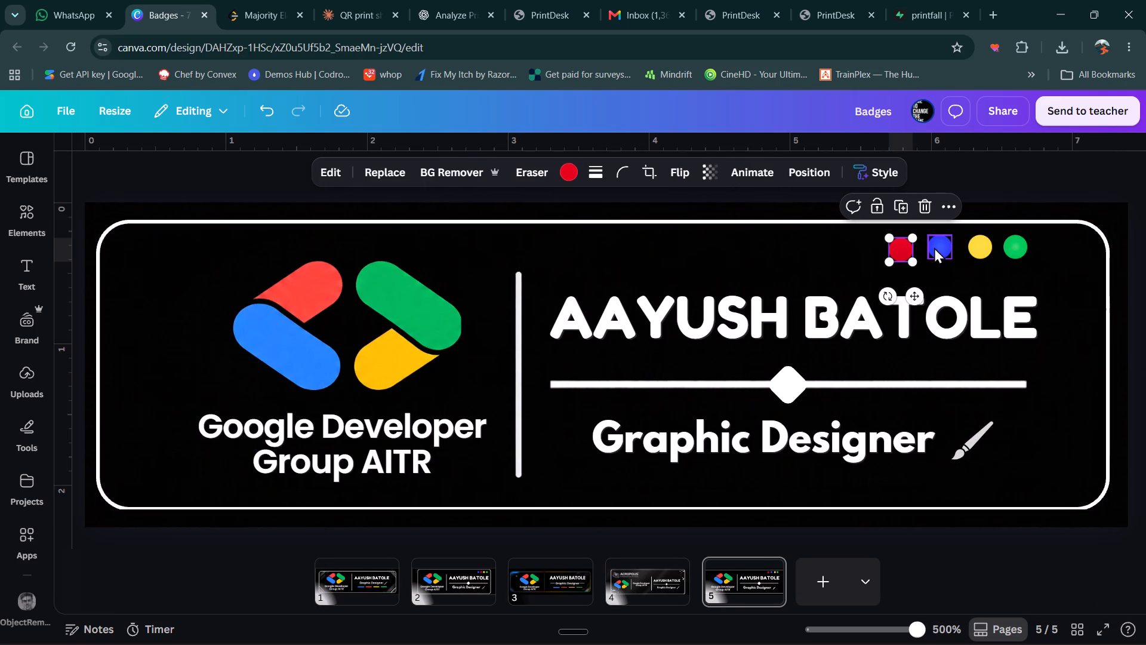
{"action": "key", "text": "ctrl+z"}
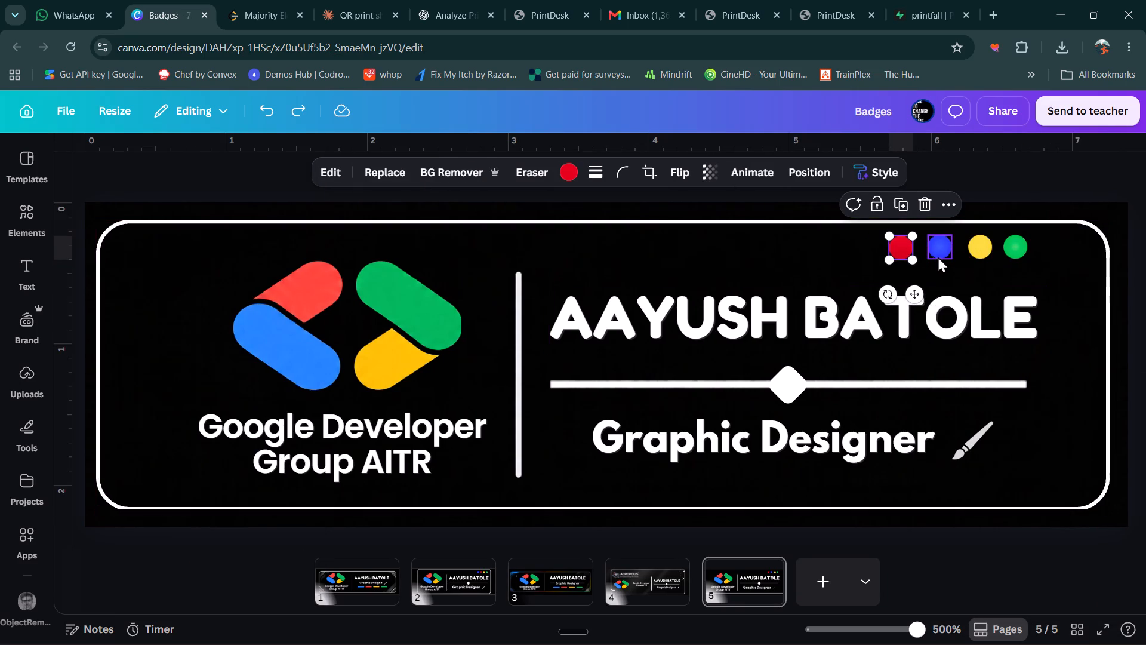
Recolour the blue dot, trying a few blues and choosing the first blue from the logo's photo colours.
{"action": "left_click", "coordinate": [941, 257], "text": "shift"}
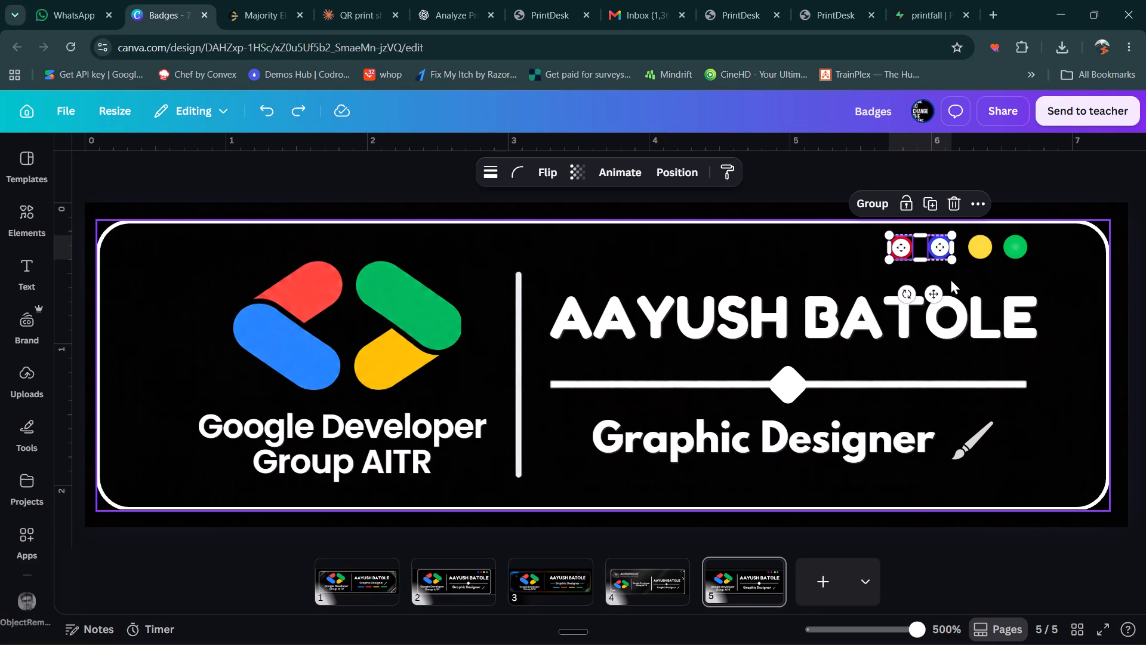
{"action": "left_click", "coordinate": [1018, 185]}
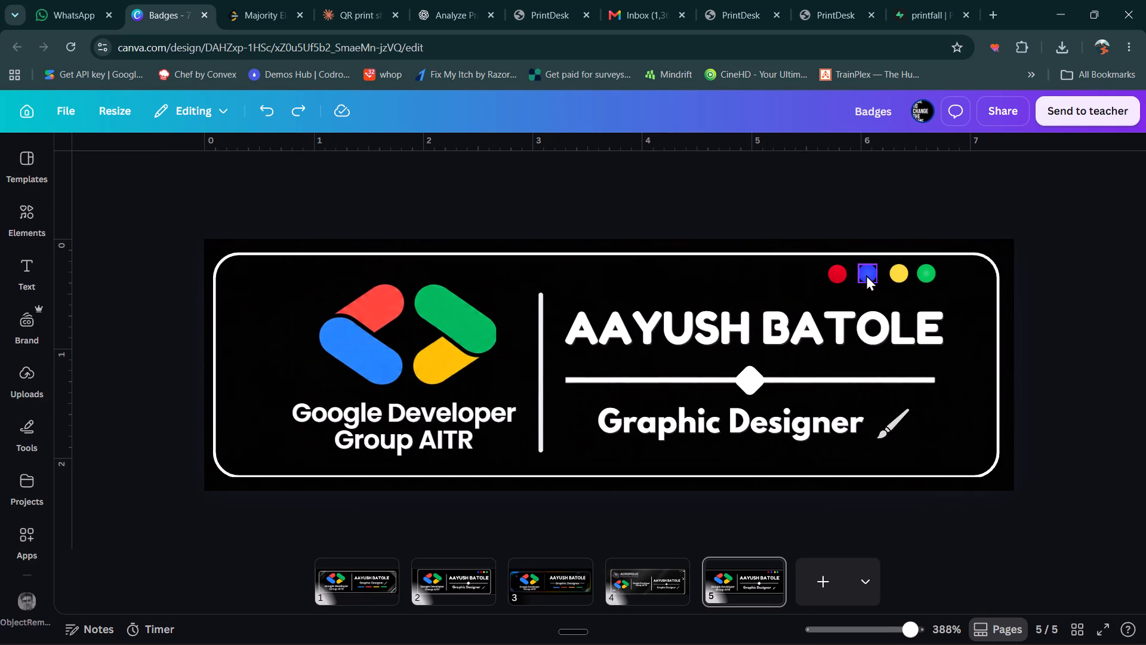
{"action": "left_click", "coordinate": [866, 275]}
{"action": "left_click", "coordinate": [562, 171]}
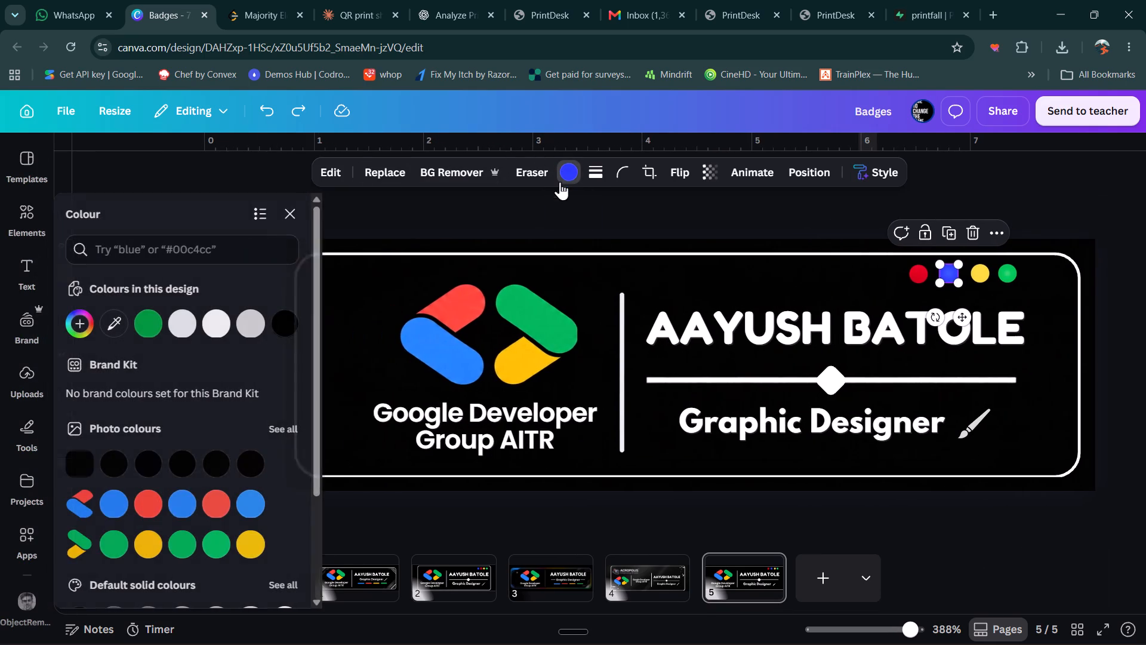
{"action": "left_click", "coordinate": [186, 502]}
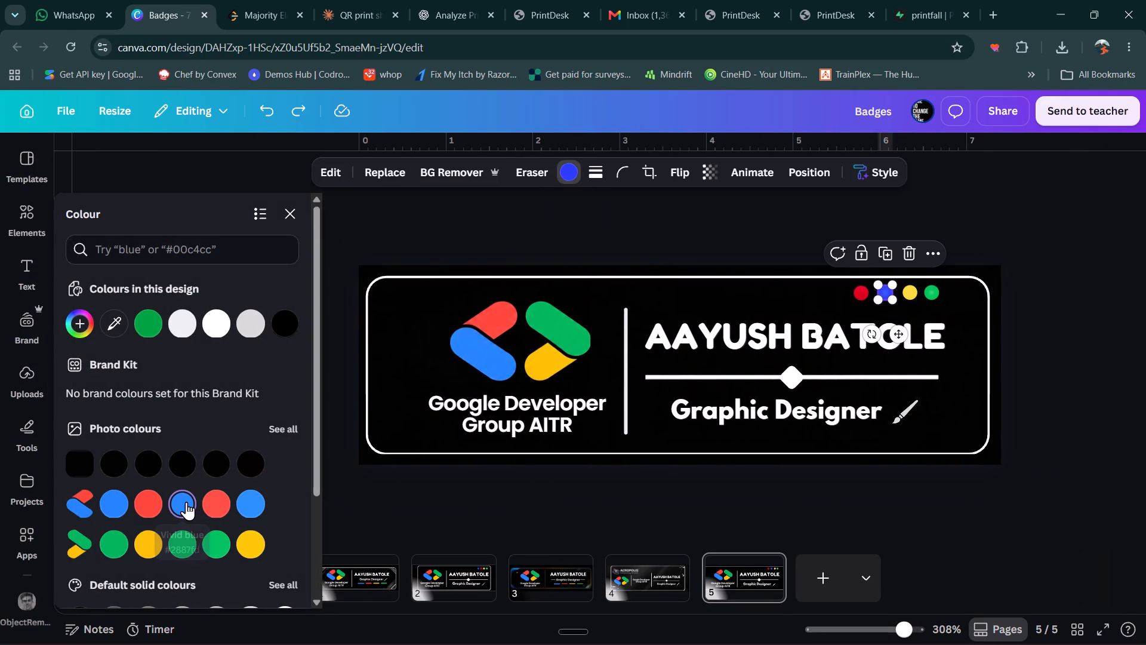
{"action": "scroll", "coordinate": [181, 457], "scroll_direction": "down", "scroll_amount": 3}
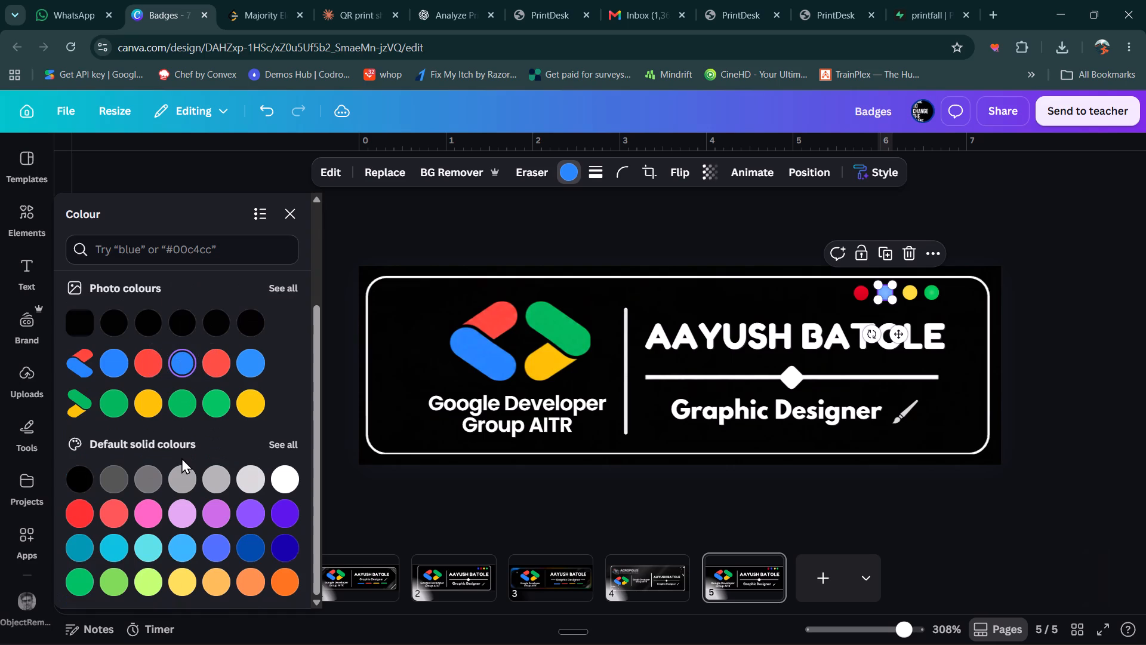
{"action": "scroll", "coordinate": [181, 457], "scroll_direction": "down", "scroll_amount": 1}
{"action": "left_click", "coordinate": [182, 547]}
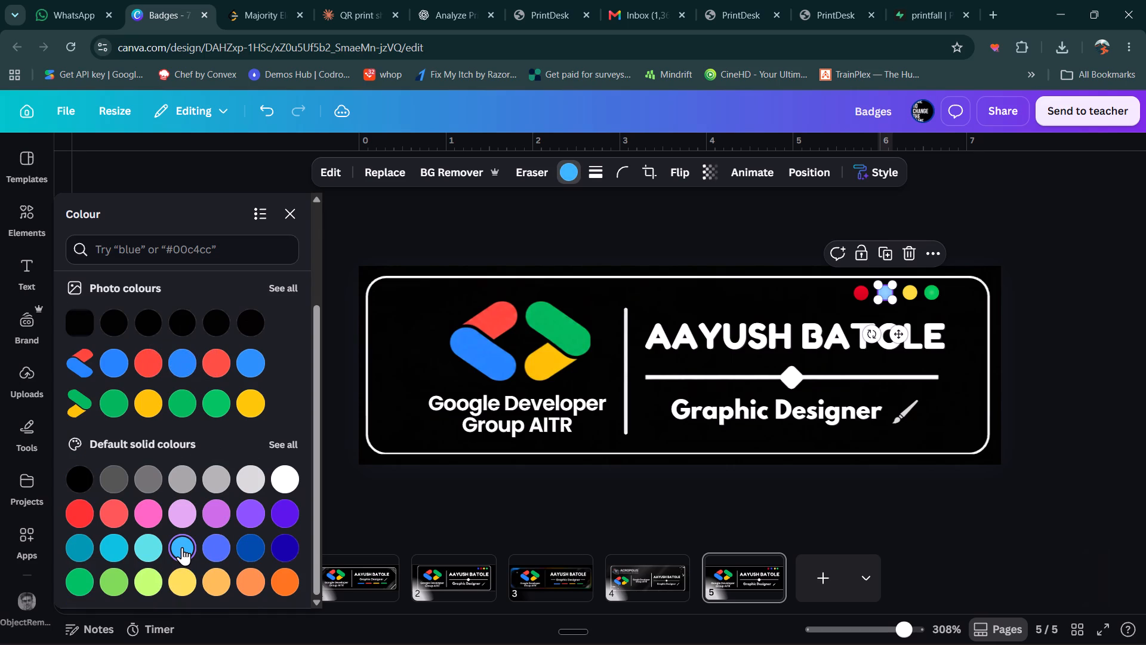
{"action": "scroll", "coordinate": [182, 547], "scroll_direction": "up", "scroll_amount": 1}
{"action": "left_click", "coordinate": [113, 412]}
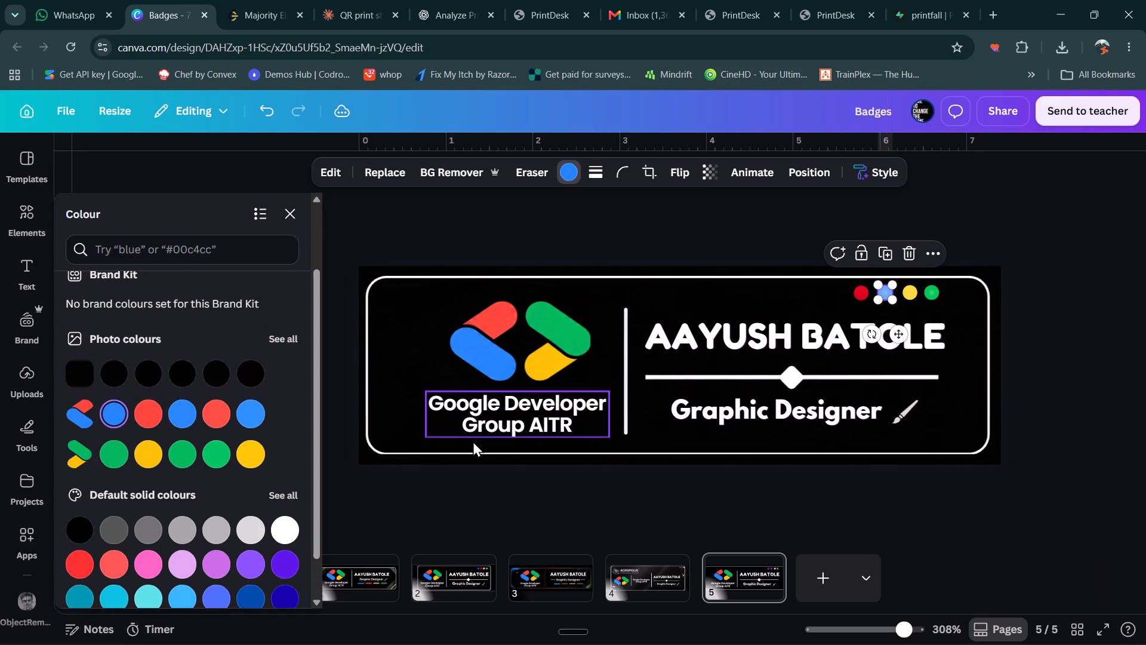
Recolour the red, yellow and green corner dots with the matching first red, yellow and green from the logo's photo colours.
{"action": "left_click", "coordinate": [858, 292]}
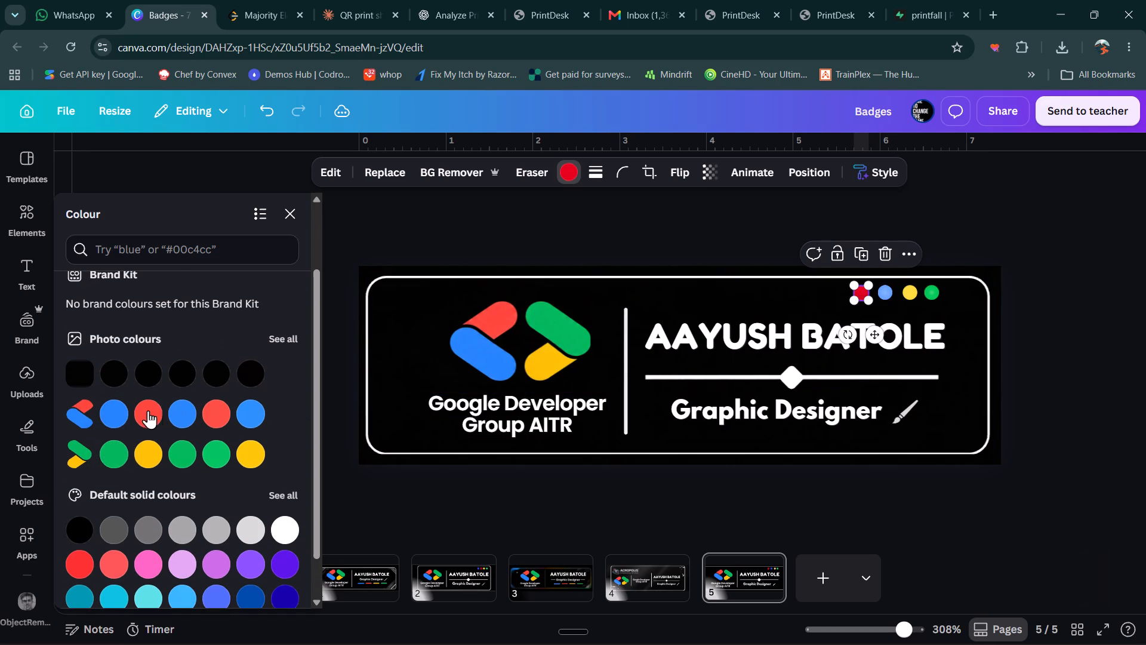
{"action": "left_click", "coordinate": [146, 410]}
{"action": "left_click", "coordinate": [913, 293]}
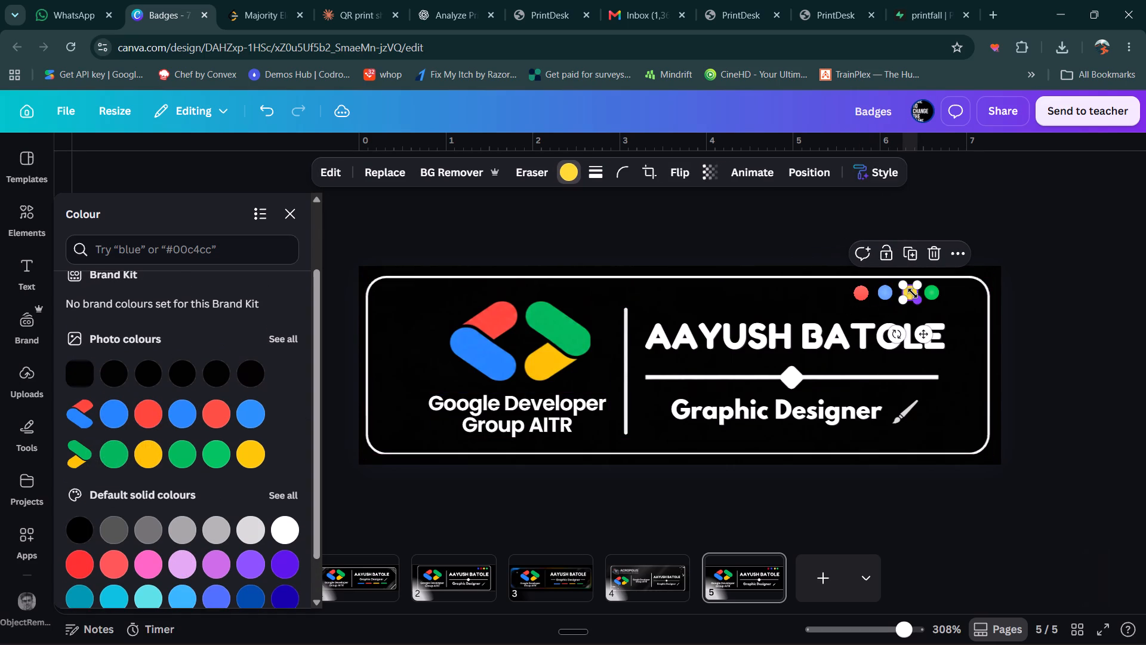
{"action": "left_click", "coordinate": [147, 446]}
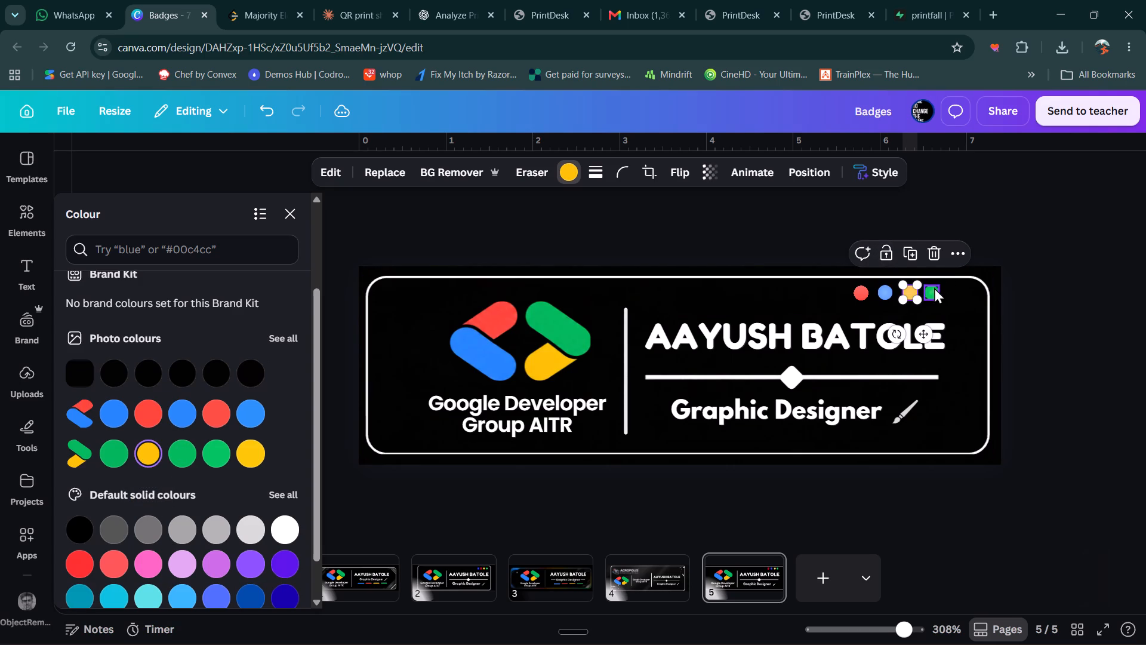
{"action": "left_click", "coordinate": [932, 292]}
{"action": "left_click", "coordinate": [111, 446]}
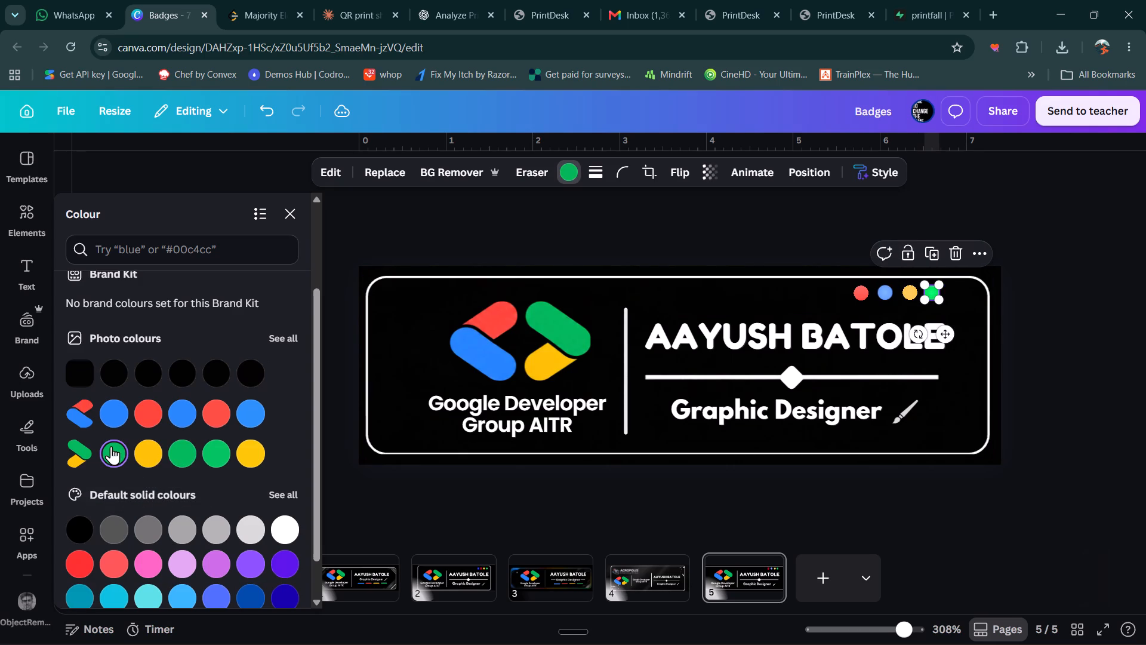
{"action": "left_click", "coordinate": [1068, 324]}
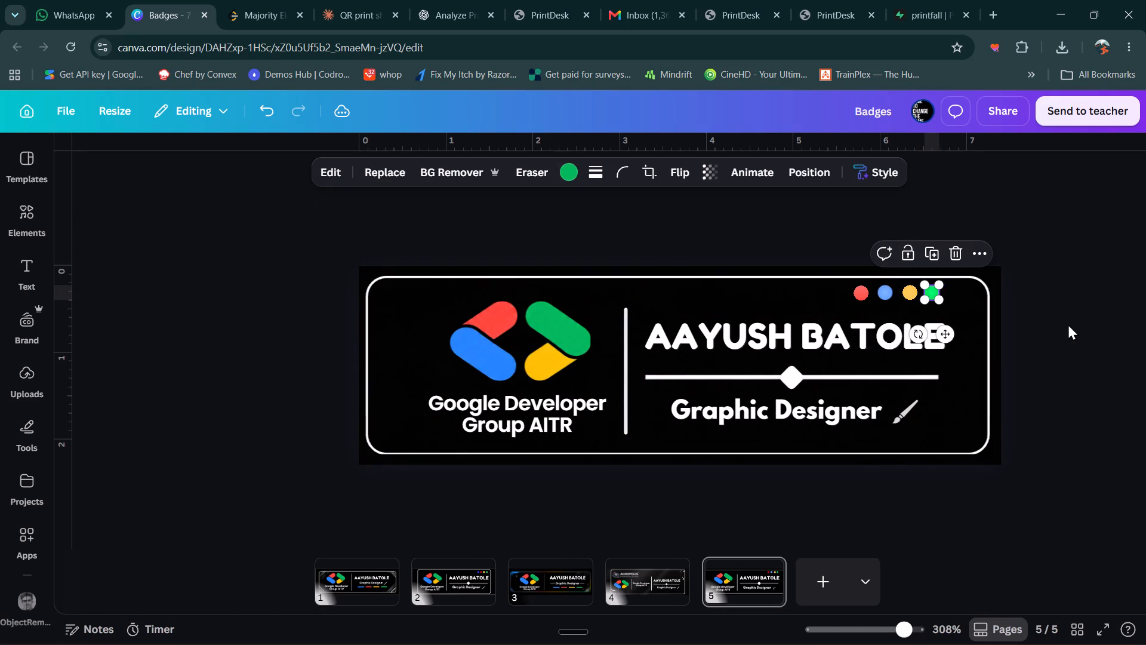
{"action": "left_click", "coordinate": [1068, 324]}
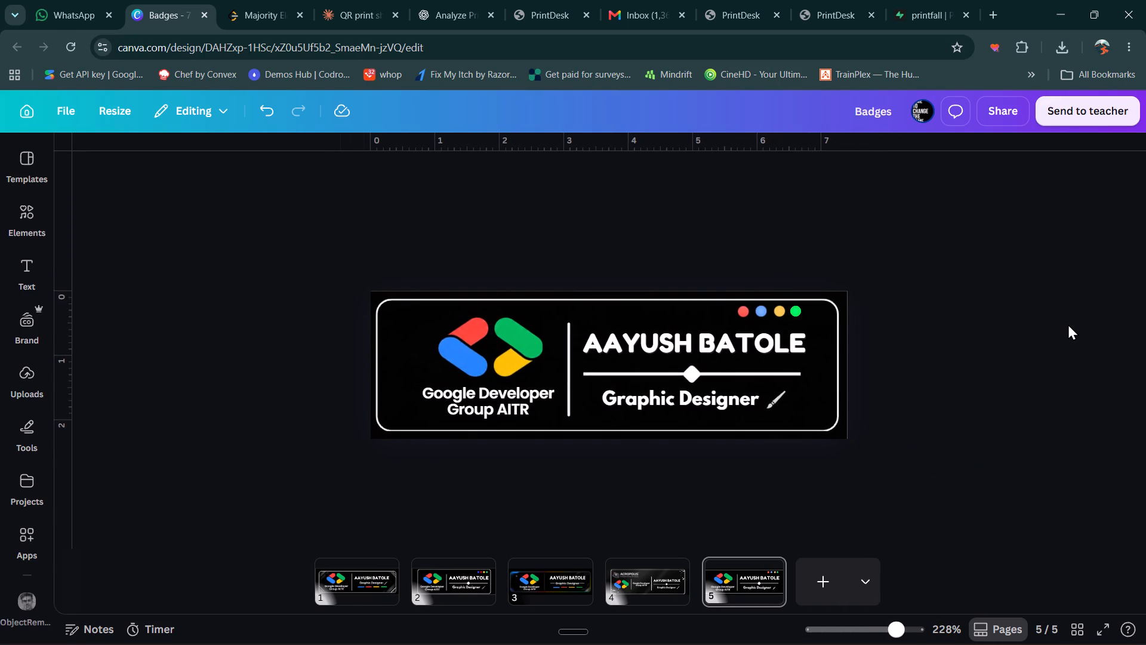
Move both logo halves and the Google Developer Group AITR caption together about 0.3 cm left, keeping their vertical position.
{"action": "left_click", "coordinate": [494, 366]}
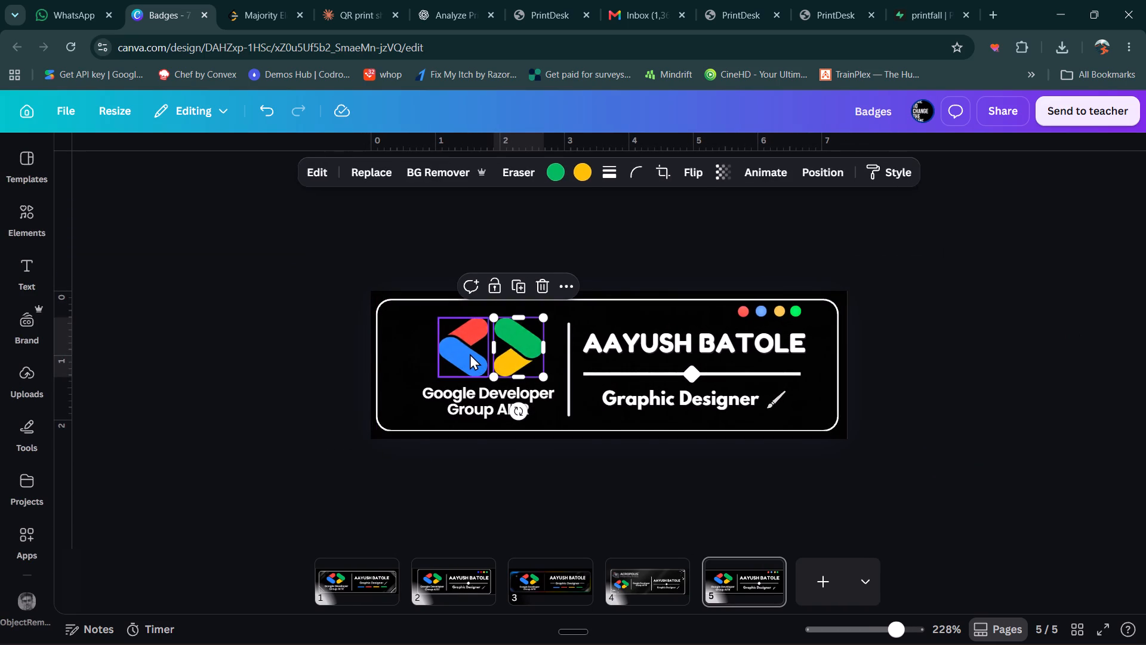
{"action": "left_click", "coordinate": [470, 354], "text": "shift"}
{"action": "left_click", "coordinate": [469, 400], "text": "shift"}
{"action": "key", "text": "shift+Left"}
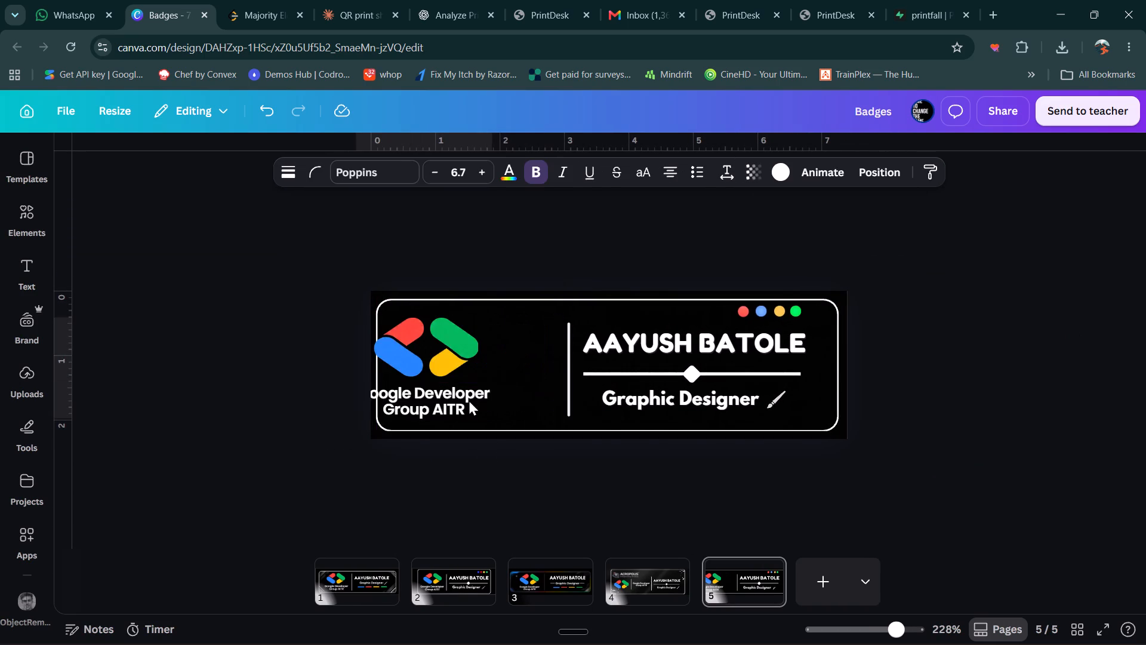
{"action": "key", "text": "Right"}
{"action": "key", "text": "Right"}
{"action": "key", "text": "Right"}
{"action": "key", "text": "Right"}
{"action": "key", "text": "Right"}
{"action": "key", "text": "Right"}
{"action": "key", "text": "Right"}
{"action": "key", "text": "Right"}
{"action": "key", "text": "Right"}
{"action": "key", "text": "Right"}
{"action": "key", "text": "Left"}
{"action": "key", "text": "Left"}
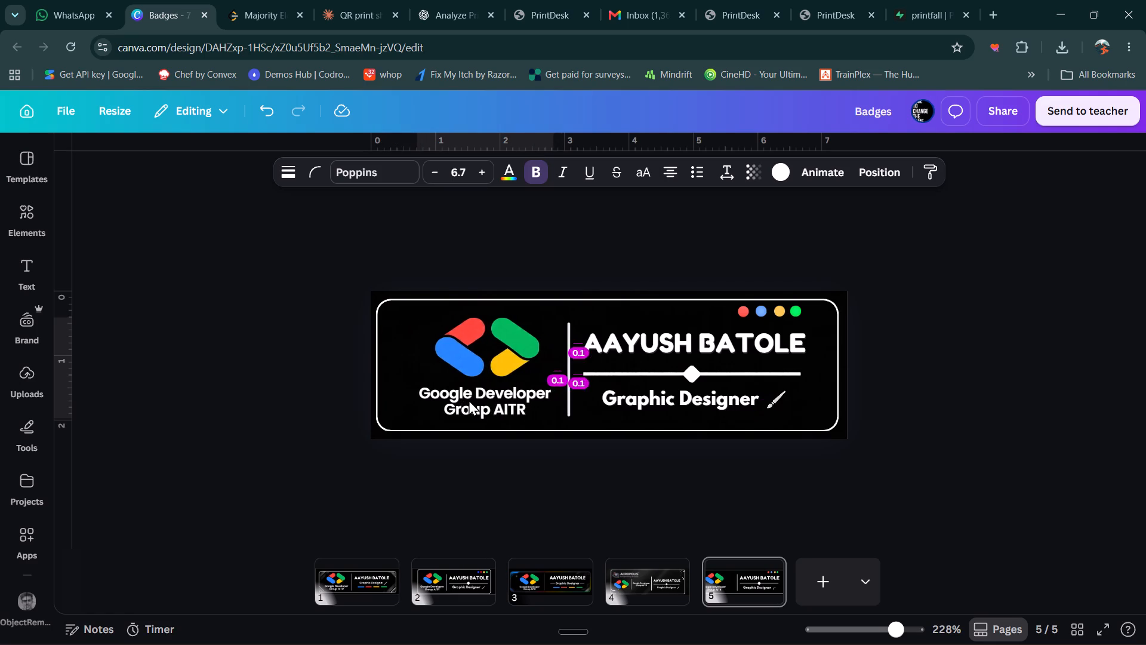
{"action": "key", "text": "Left"}
{"action": "key", "text": "Left"}
{"action": "key", "text": "Left"}
{"action": "key", "text": "Right"}
{"action": "key", "text": "Up"}
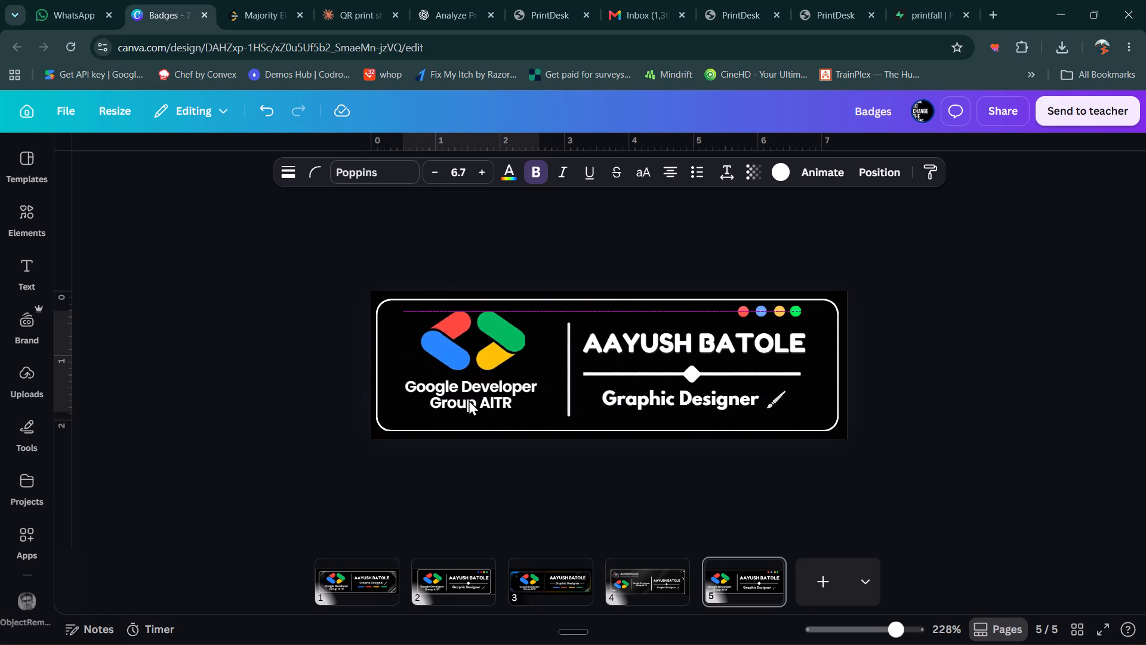
{"action": "key", "text": "Down"}
{"action": "key", "text": "Left"}
{"action": "key", "text": "Up"}
{"action": "key", "text": "Down"}
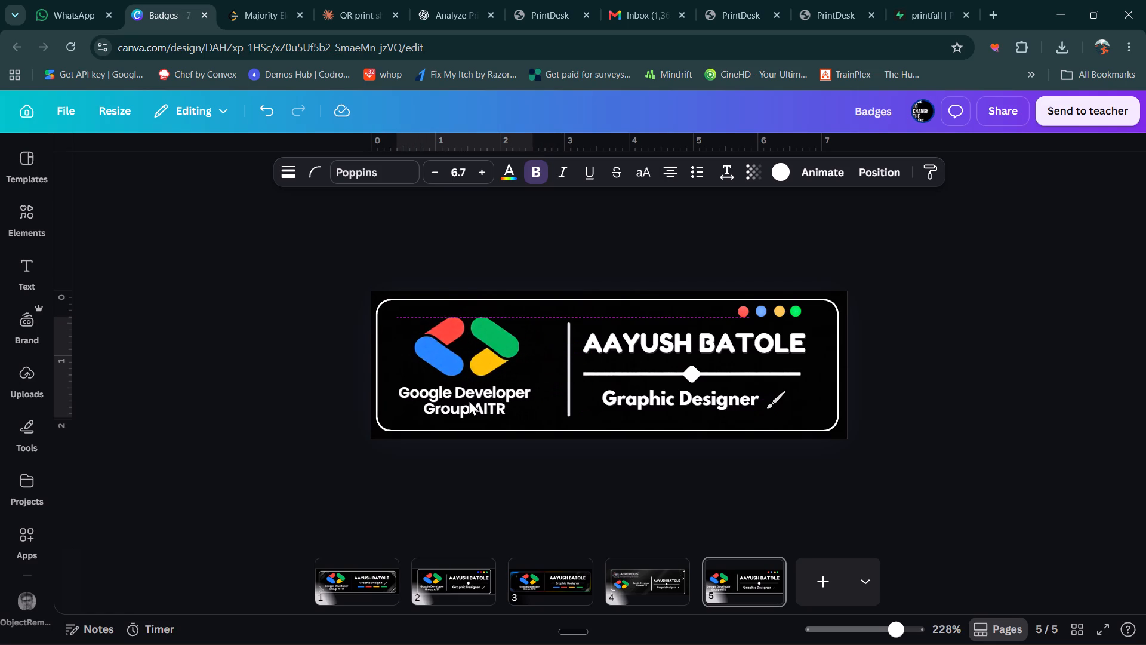
{"action": "key", "text": "Right"}
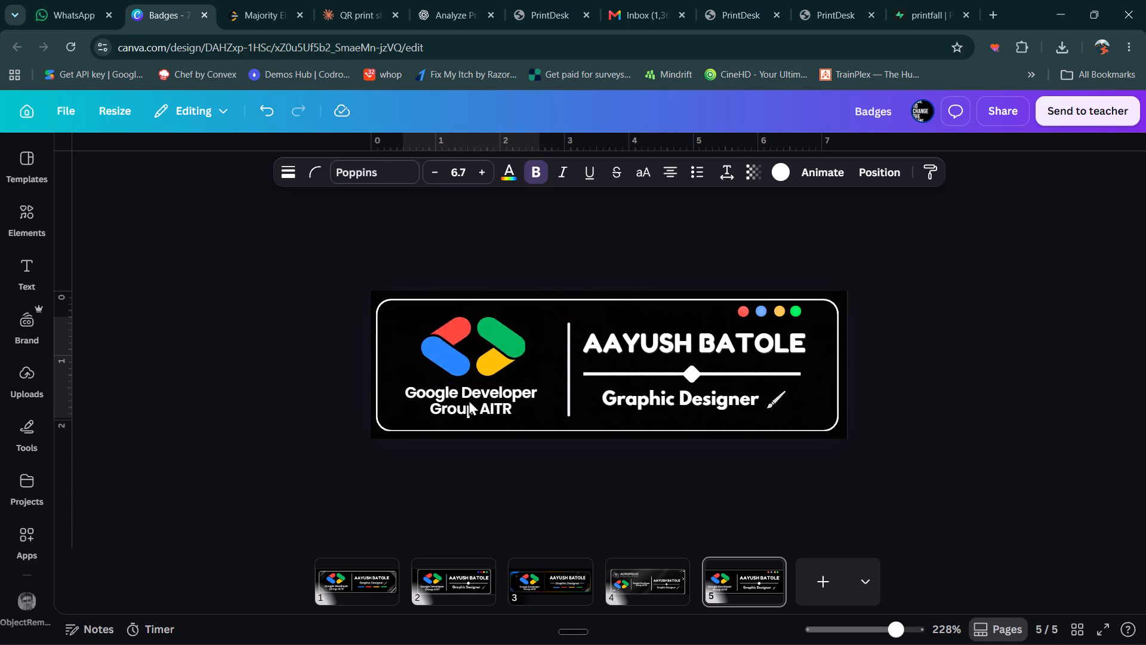
{"action": "left_click", "coordinate": [907, 389]}
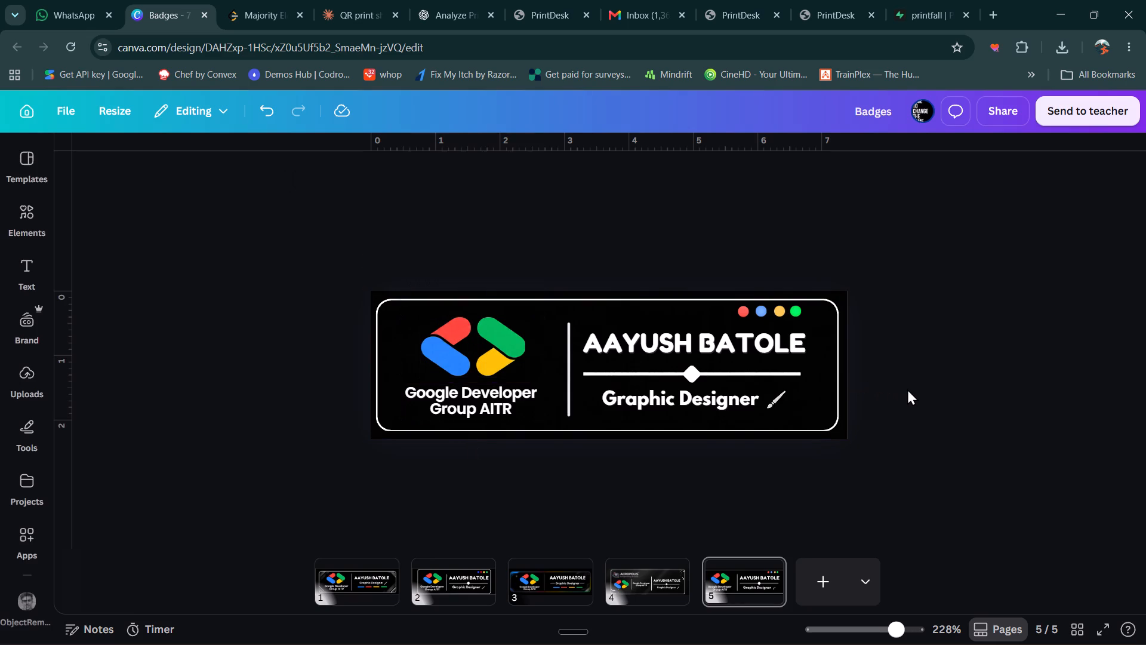
Nudge the vertical divider line about 0.1 cm left, towards the logo.
{"action": "left_click", "coordinate": [567, 379]}
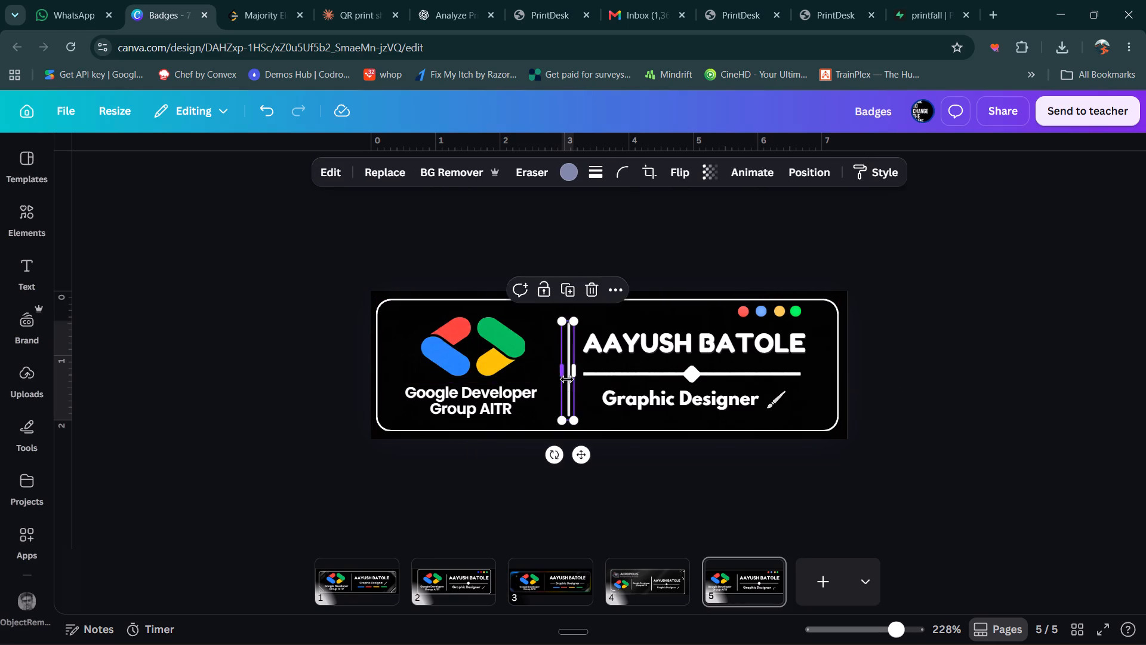
{"action": "key", "text": "Left"}
{"action": "left_click", "coordinate": [920, 333]}
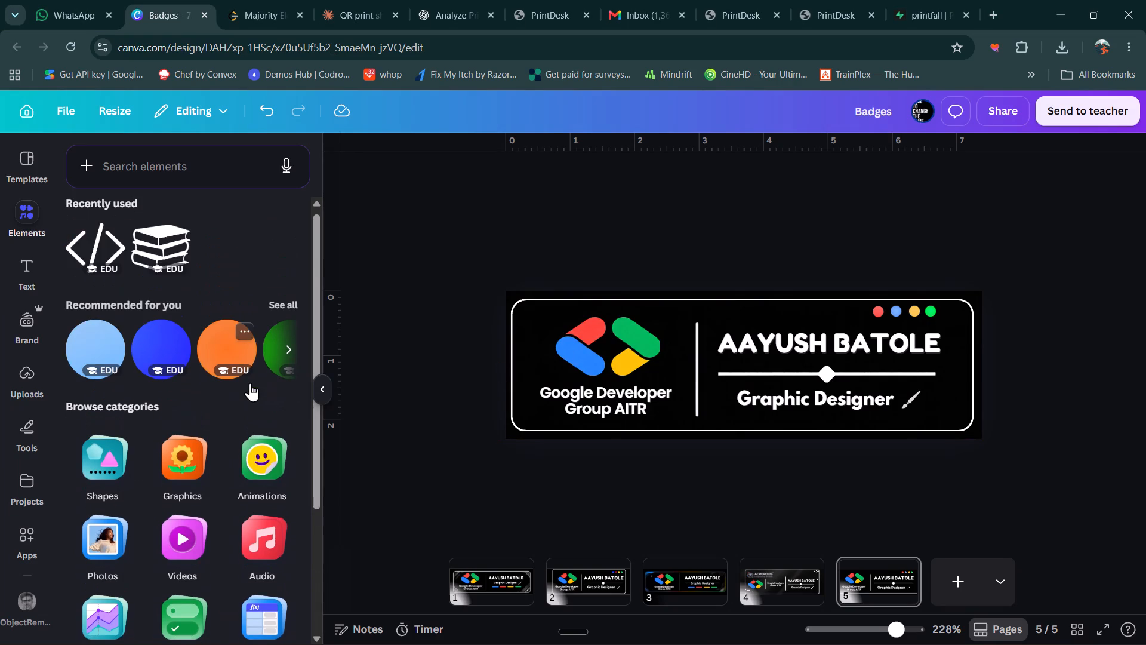
{"action": "left_click", "coordinate": [121, 159]}
{"action": "type", "text": "graphic"}
{"action": "key", "text": "Return"}
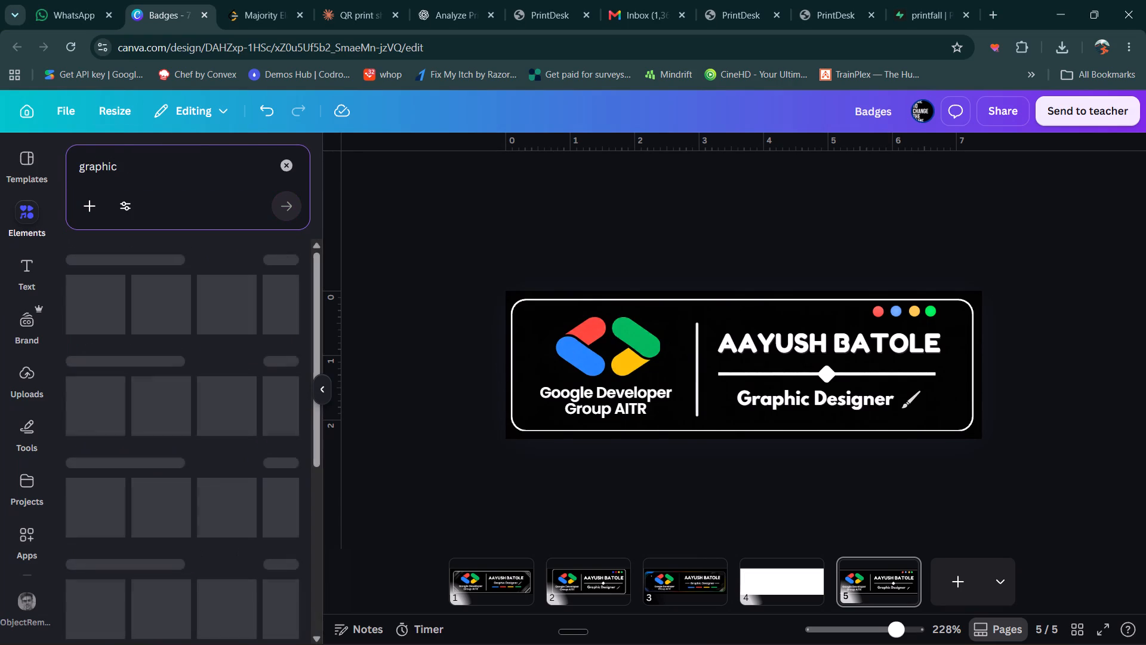
{"action": "scroll", "coordinate": [204, 331], "scroll_direction": "left", "scroll_amount": 3}
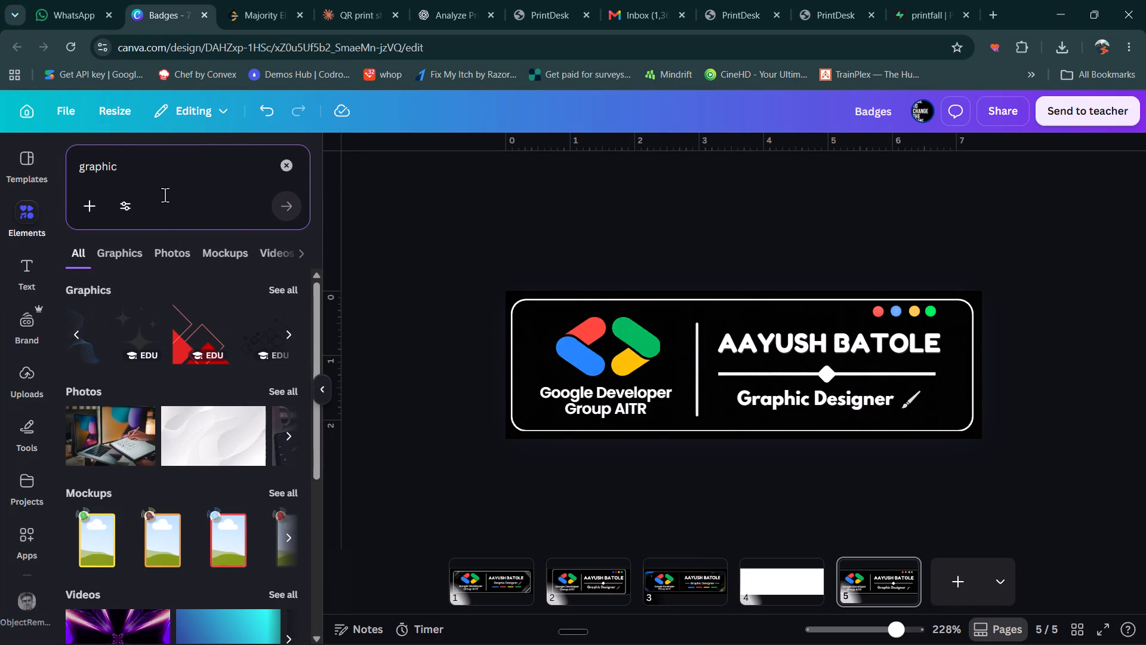
{"action": "left_click", "coordinate": [164, 186]}
{"action": "left_click", "coordinate": [151, 171]}
{"action": "key", "text": "space"}
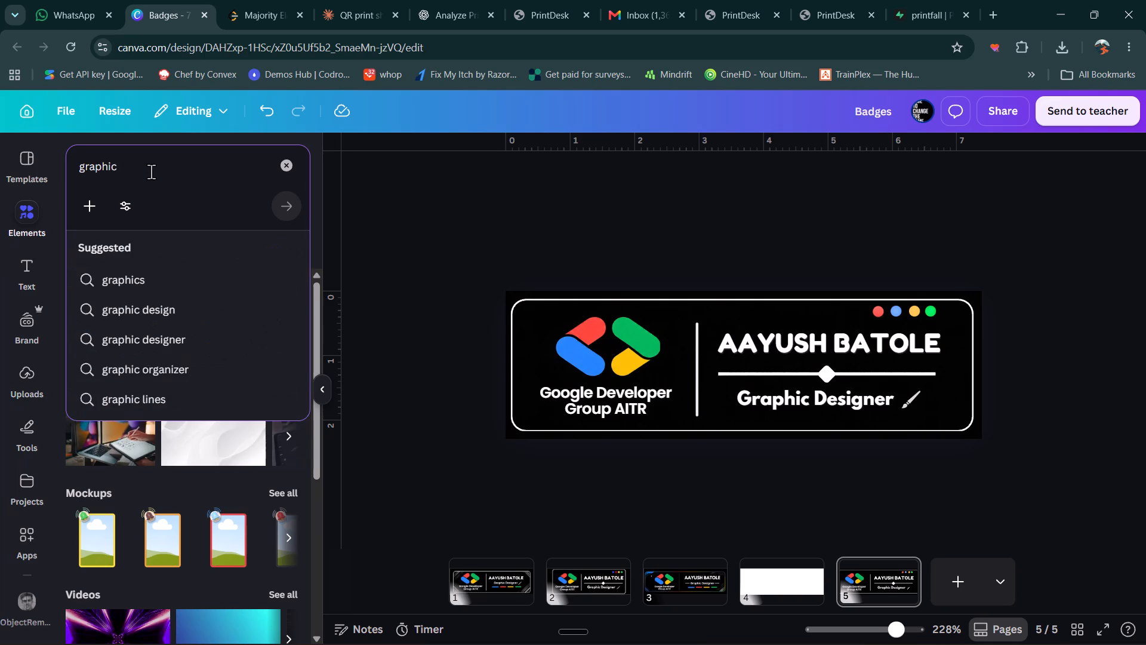
{"action": "type", "text": "designer"}
{"action": "key", "text": "Return"}
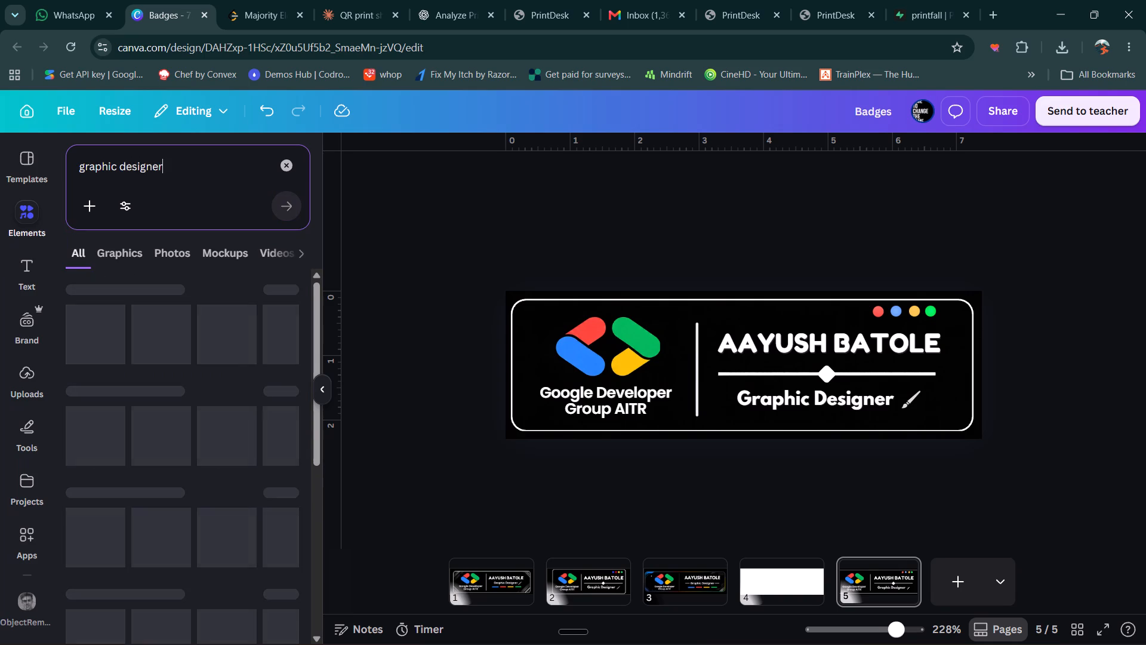
Browse all graphics results for "graphic designer" for an illustration that suits the badge's role line.
{"action": "scroll", "coordinate": [172, 340], "scroll_direction": "left", "scroll_amount": 1}
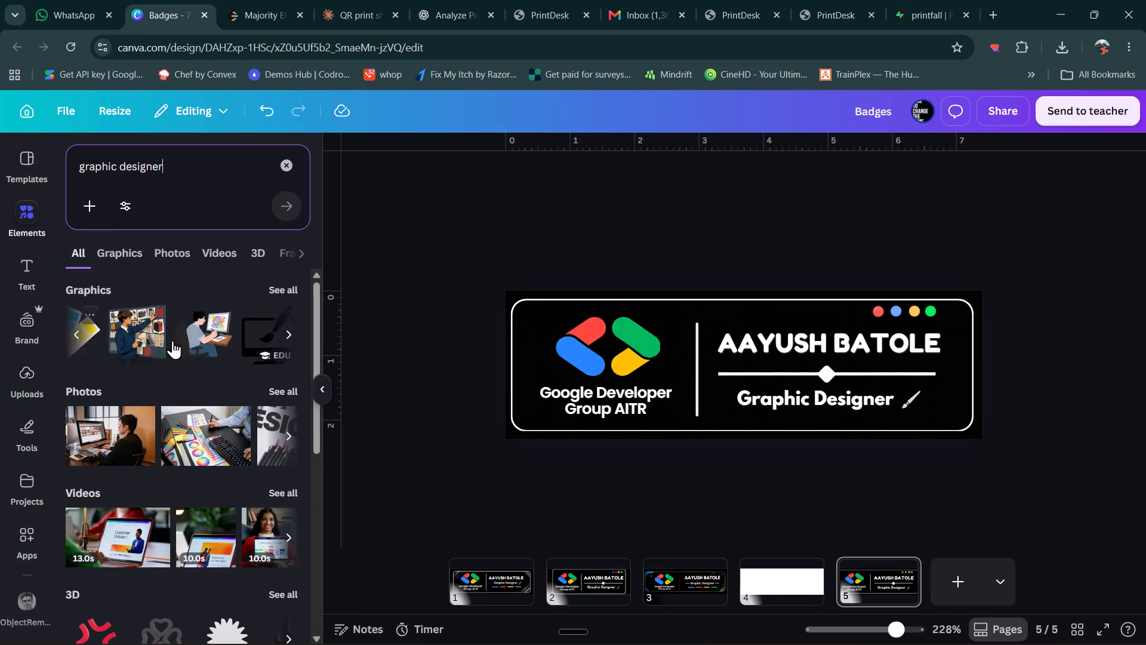
{"action": "scroll", "coordinate": [172, 340], "scroll_direction": "left", "scroll_amount": 2}
{"action": "left_click", "coordinate": [276, 283]}
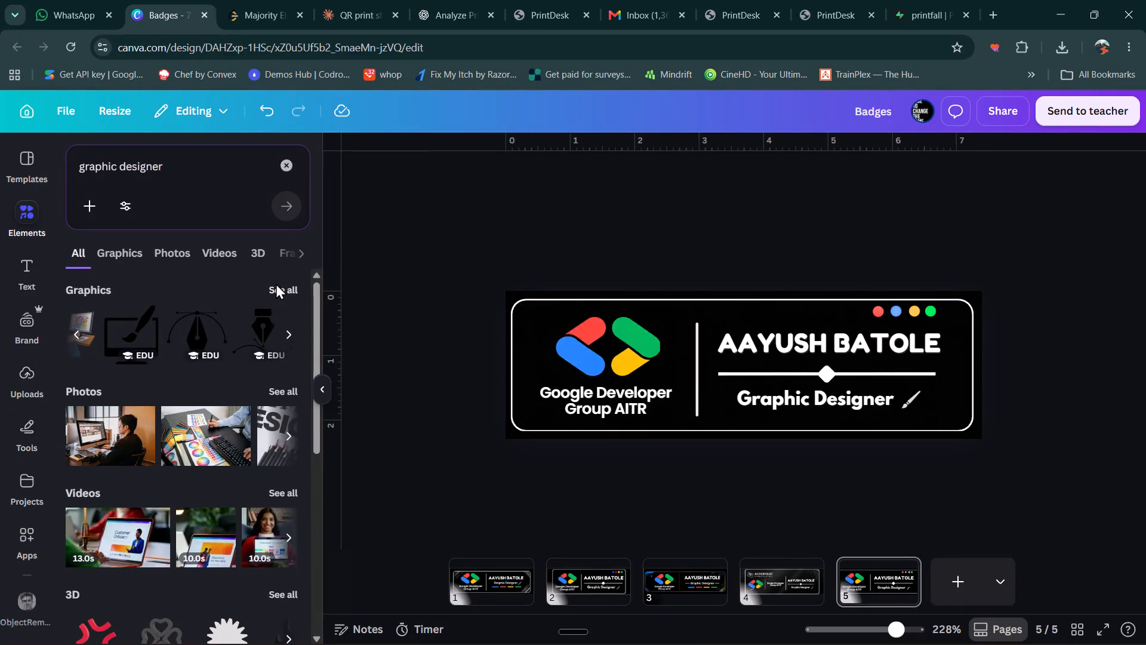
{"action": "scroll", "coordinate": [198, 417], "scroll_direction": "down", "scroll_amount": 2}
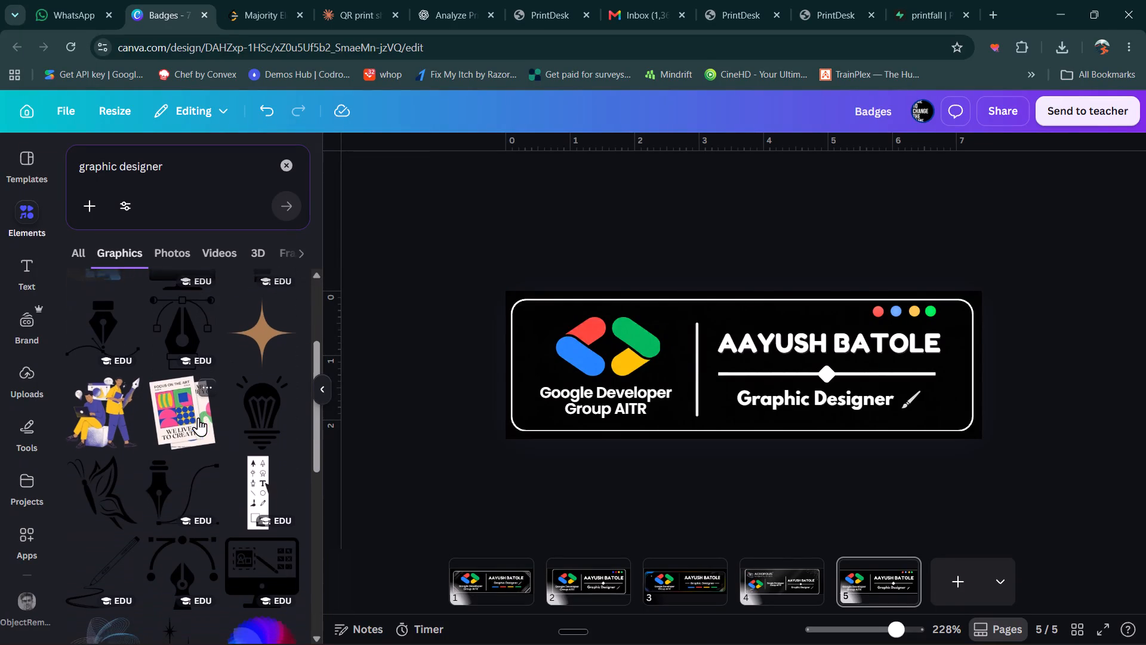
{"action": "scroll", "coordinate": [198, 417], "scroll_direction": "down", "scroll_amount": 1}
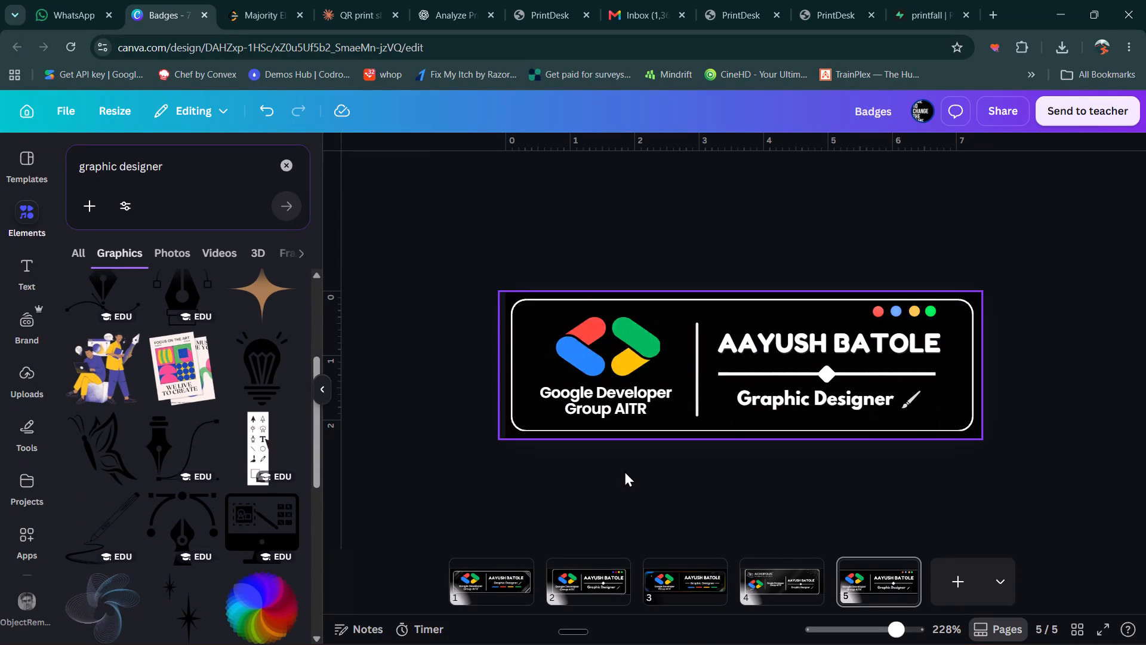
{"action": "scroll", "coordinate": [241, 493], "scroll_direction": "down", "scroll_amount": 2}
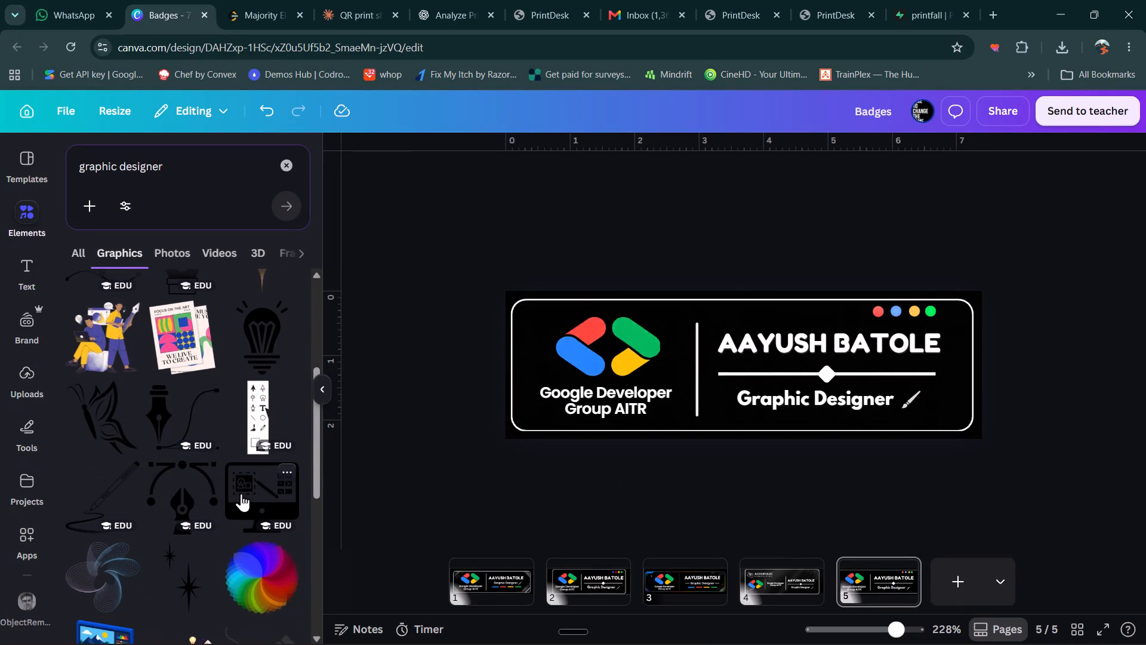
{"action": "scroll", "coordinate": [241, 493], "scroll_direction": "down", "scroll_amount": 3}
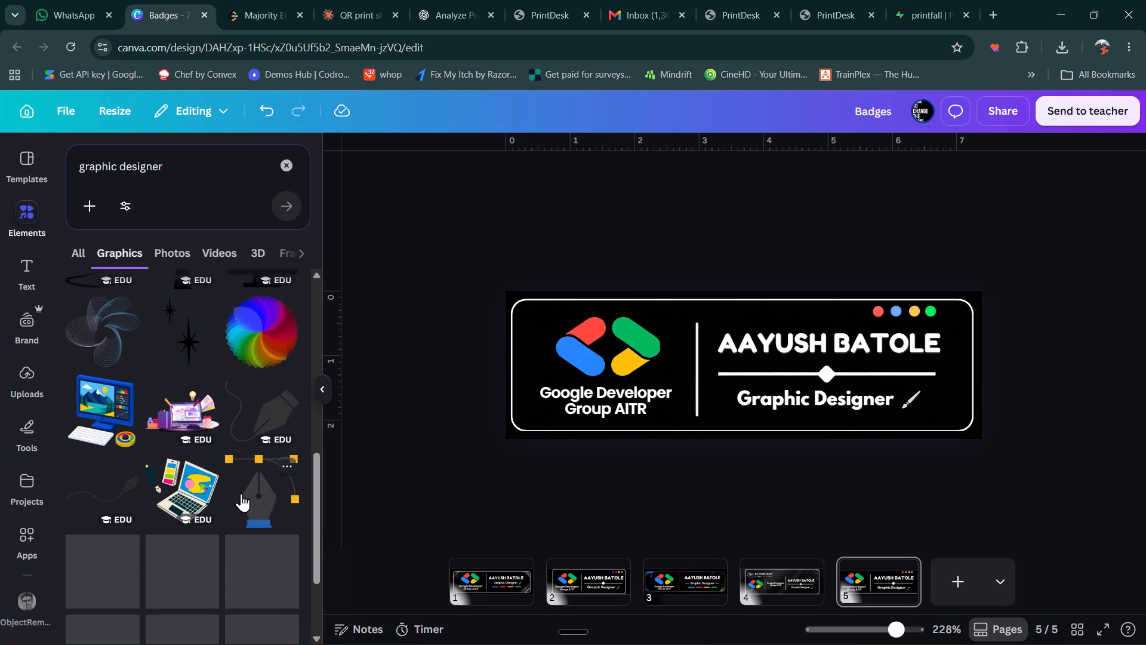
{"action": "scroll", "coordinate": [241, 493], "scroll_direction": "down", "scroll_amount": 2}
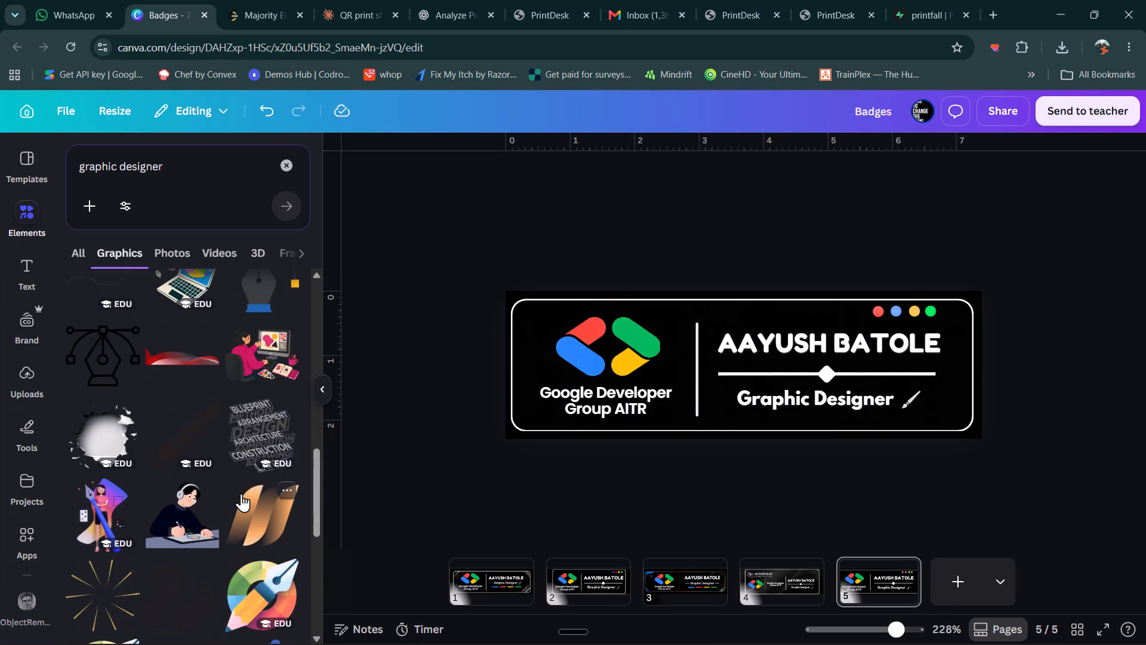
{"action": "scroll", "coordinate": [241, 493], "scroll_direction": "down", "scroll_amount": 3}
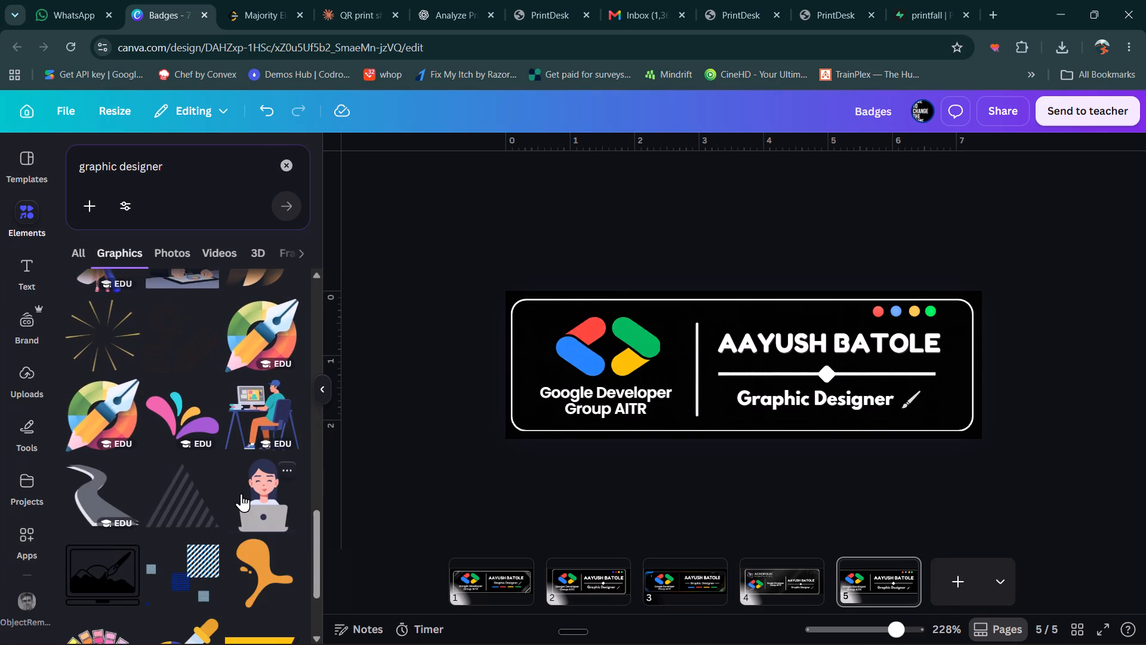
{"action": "scroll", "coordinate": [241, 493], "scroll_direction": "down", "scroll_amount": 5}
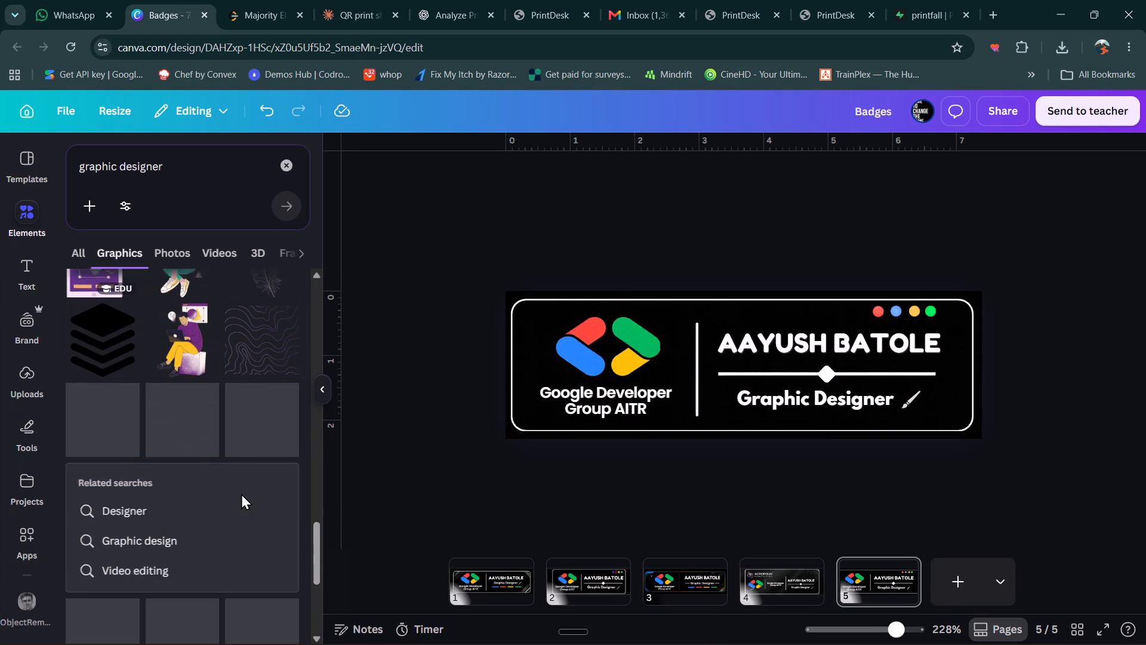
{"action": "scroll", "coordinate": [241, 493], "scroll_direction": "down", "scroll_amount": 4}
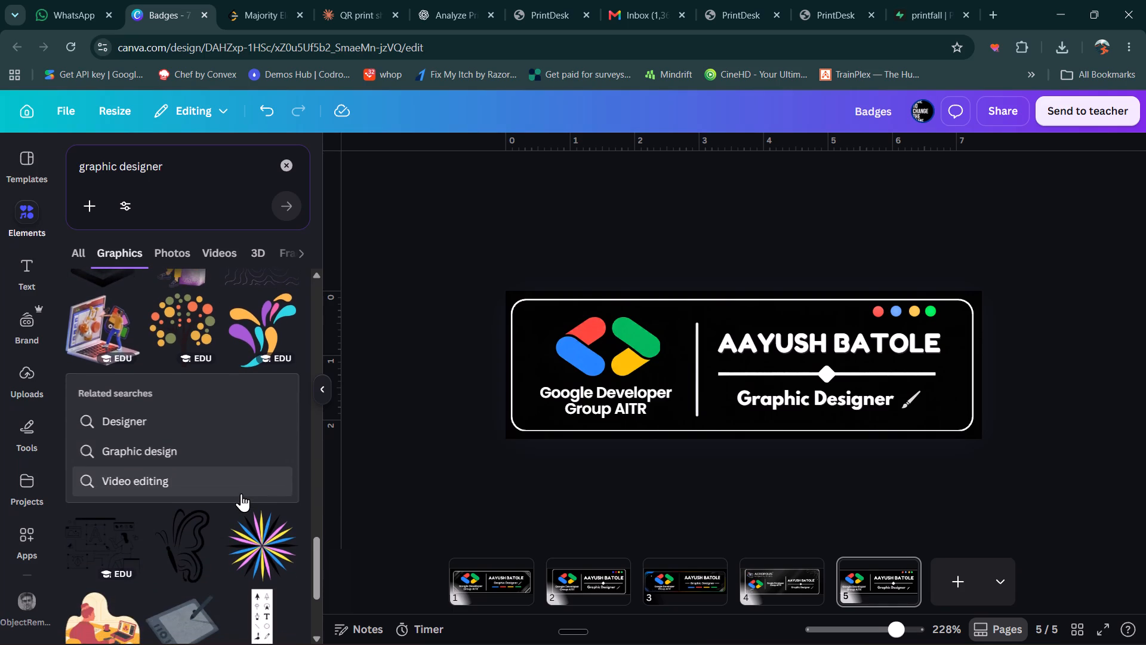
{"action": "scroll", "coordinate": [241, 493], "scroll_direction": "up", "scroll_amount": 1}
{"action": "scroll", "coordinate": [241, 493], "scroll_direction": "down", "scroll_amount": 1}
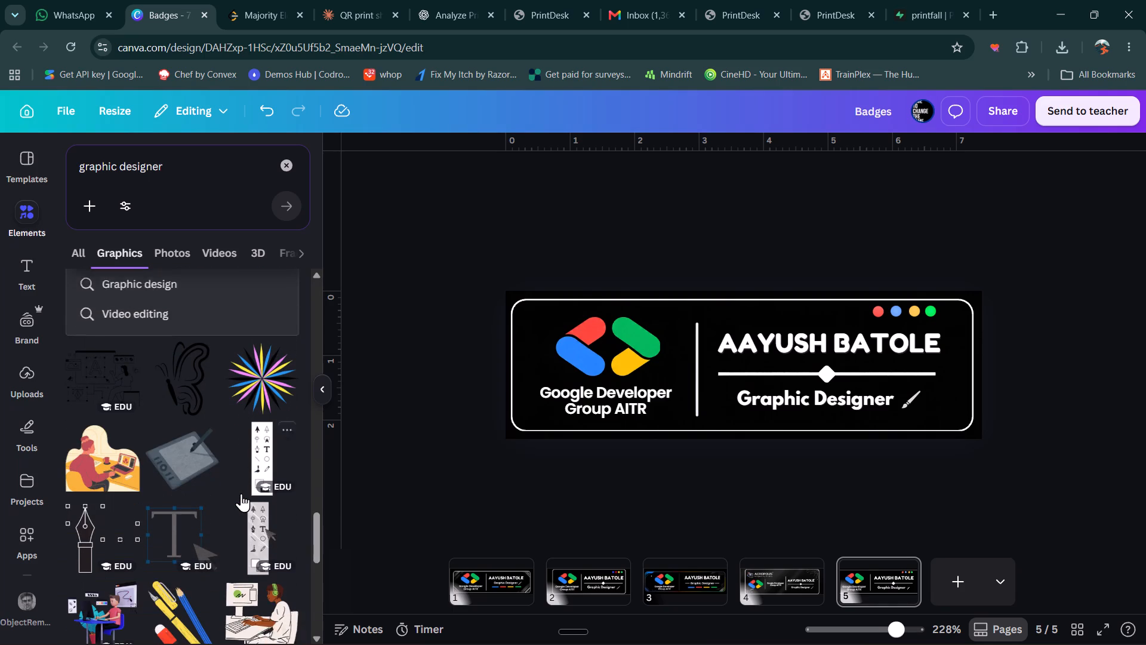
{"action": "scroll", "coordinate": [241, 493], "scroll_direction": "up", "scroll_amount": 12}
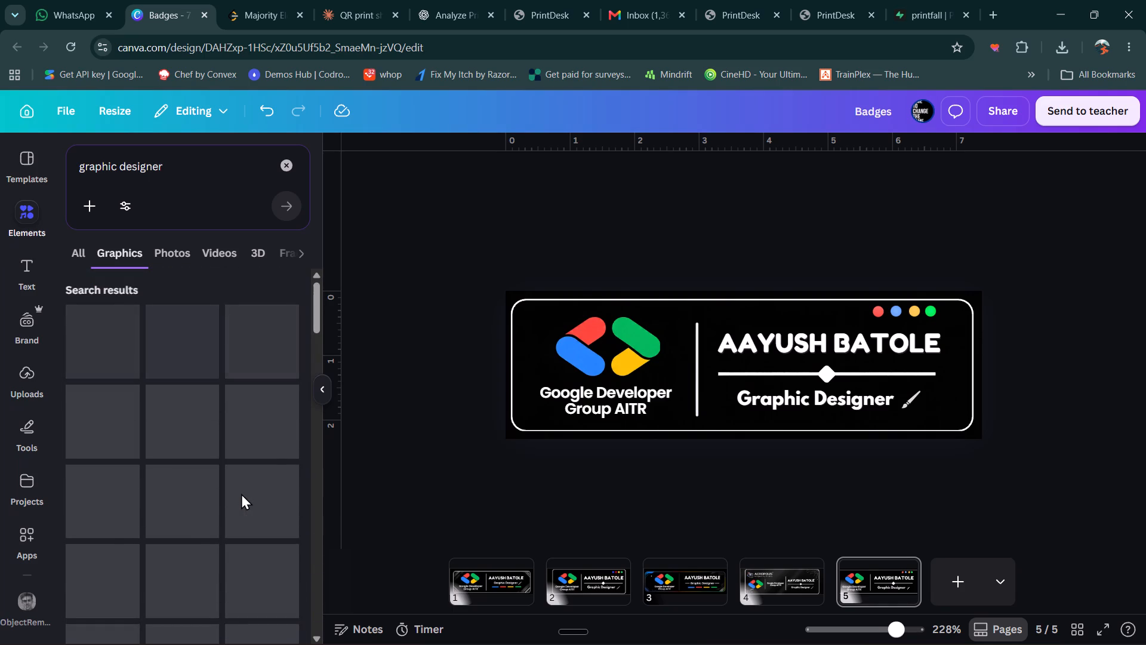
{"action": "scroll", "coordinate": [241, 493], "scroll_direction": "down", "scroll_amount": 1}
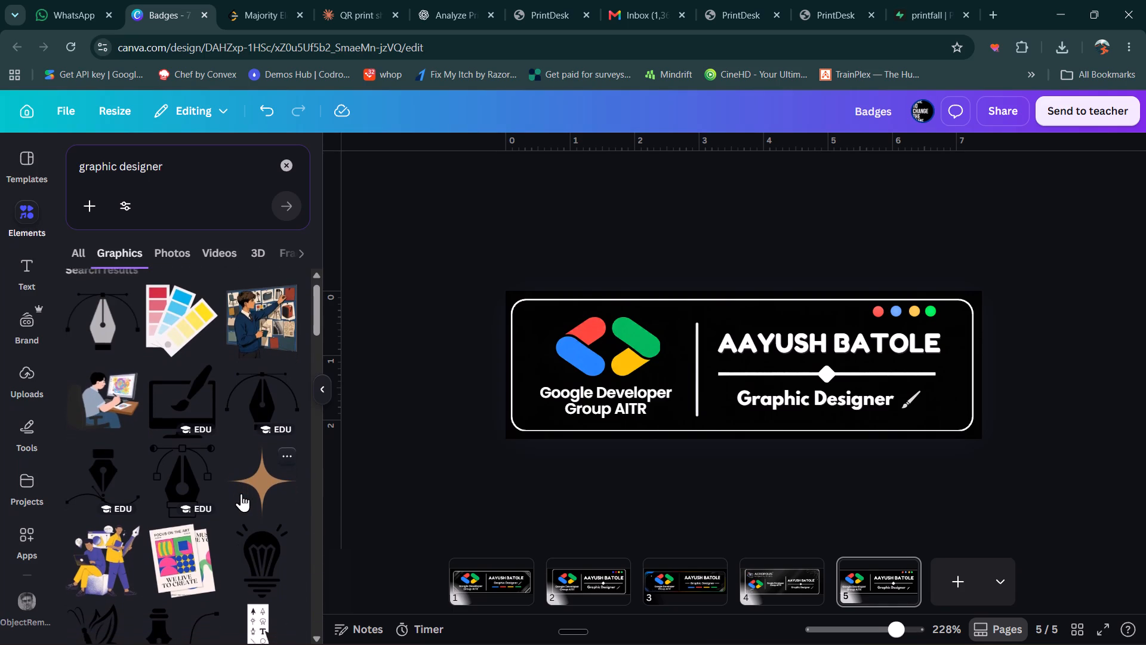
{"action": "scroll", "coordinate": [241, 493], "scroll_direction": "down", "scroll_amount": 2}
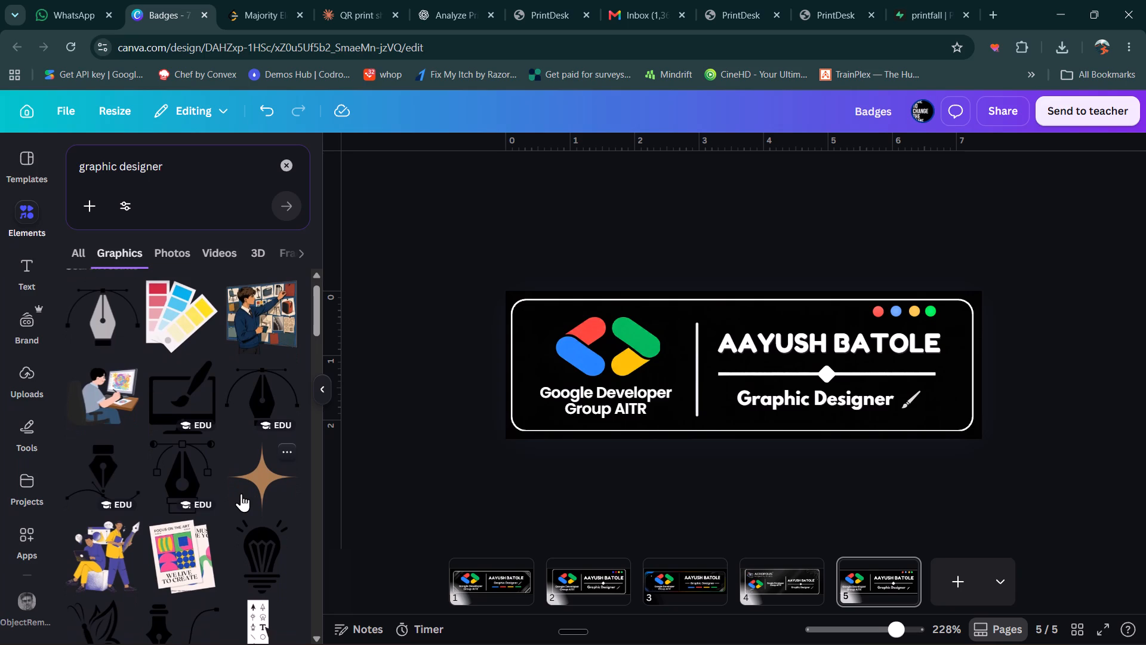
Duplicate the fifth badge page.
{"action": "right_click", "coordinate": [873, 579]}
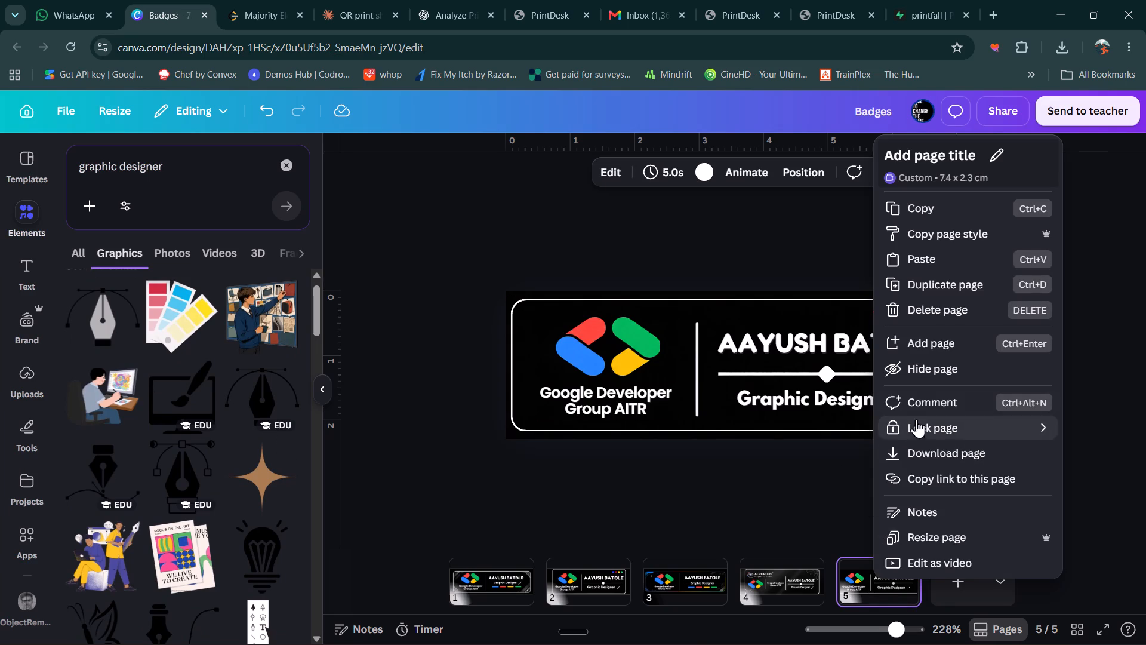
{"action": "left_click", "coordinate": [948, 279]}
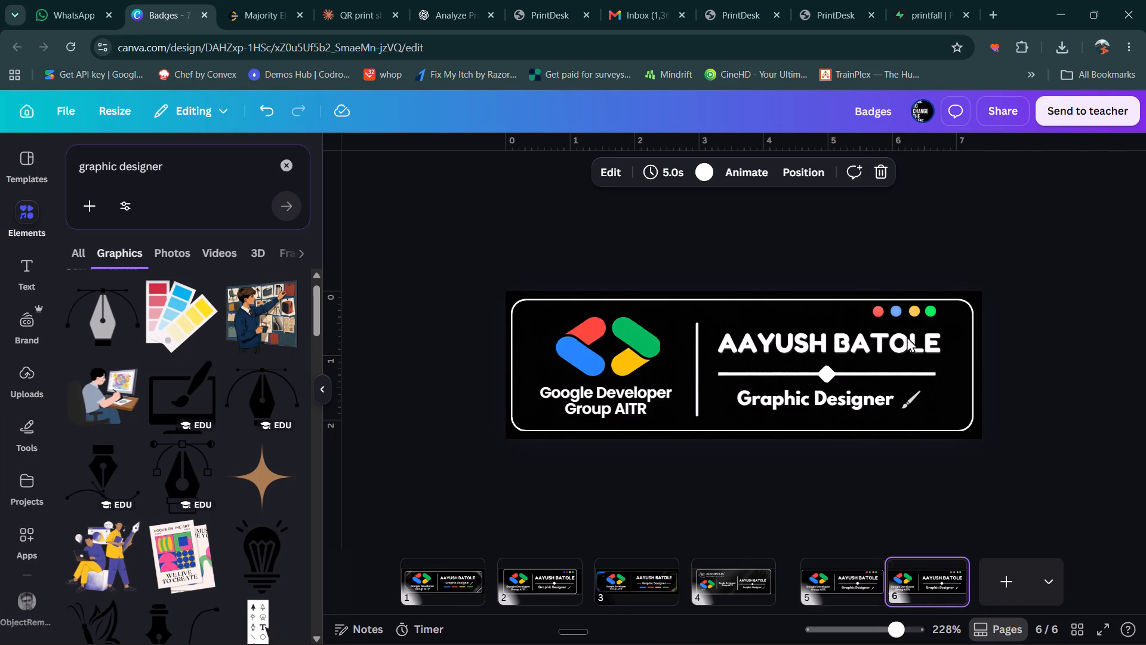
On the duplicated page, replace the paintbrush icon with the illustration of a designer drawing at a desk, shrunk to sit just after "Graphic Designer".
{"action": "left_click", "coordinate": [911, 400]}
{"action": "key", "text": "BackSpace"}
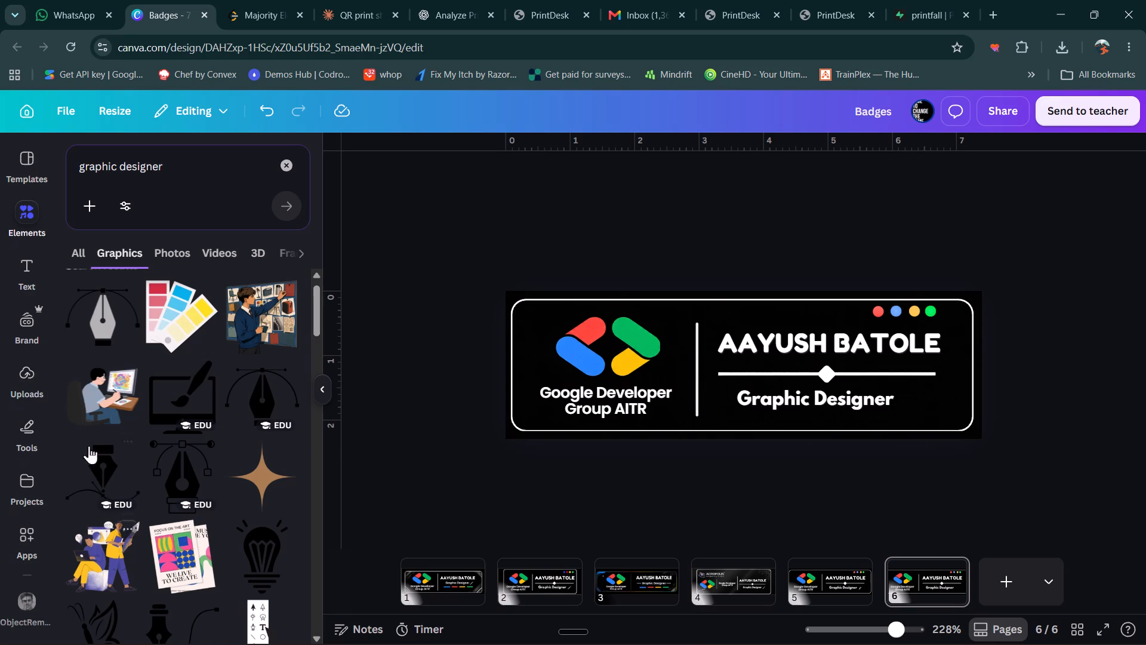
{"action": "left_click", "coordinate": [101, 398]}
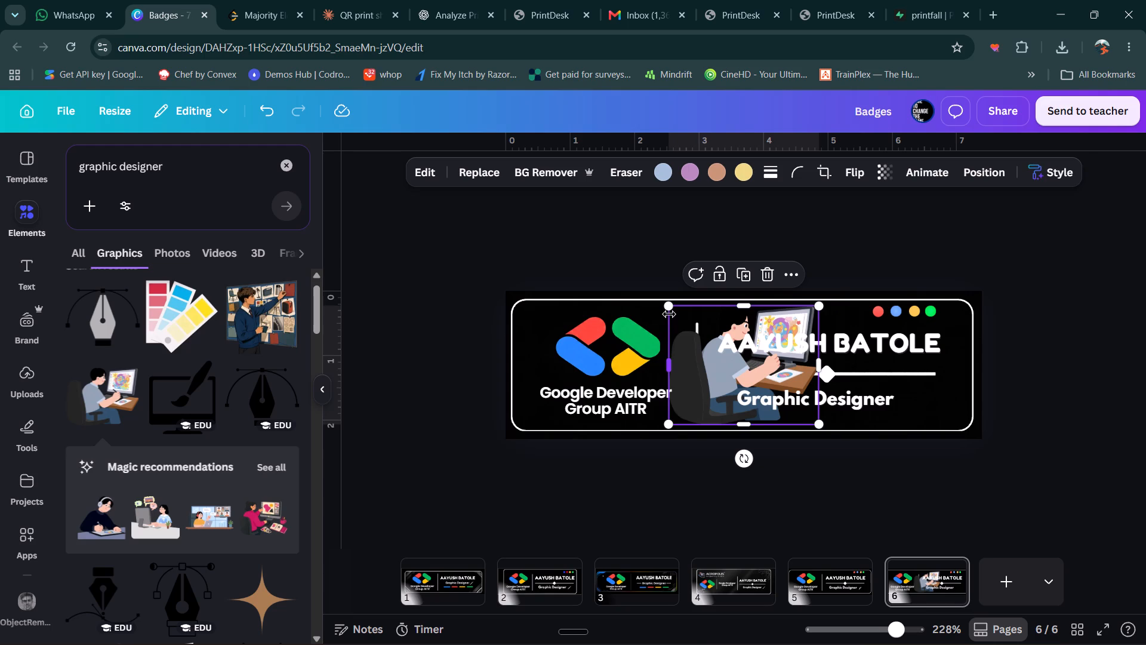
{"action": "left_click_drag", "start_coordinate": [668, 309], "coordinate": [791, 381]}
{"action": "left_click_drag", "start_coordinate": [797, 413], "coordinate": [895, 404]}
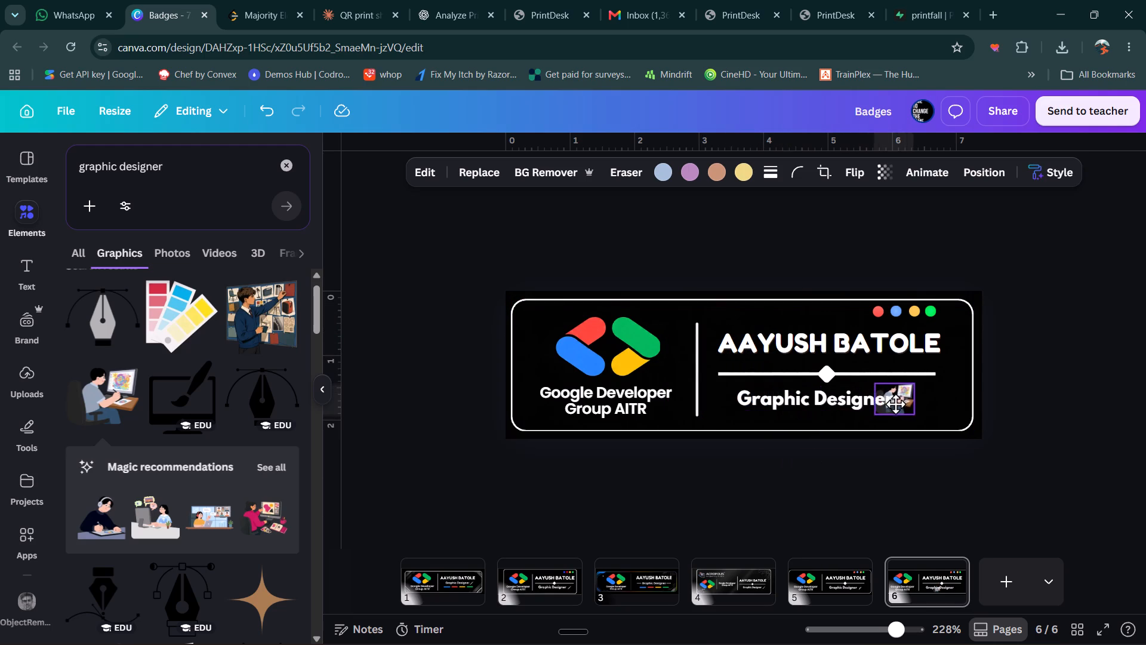
{"action": "left_click_drag", "start_coordinate": [895, 404], "coordinate": [917, 403]}
{"action": "left_click", "coordinate": [1035, 408]}
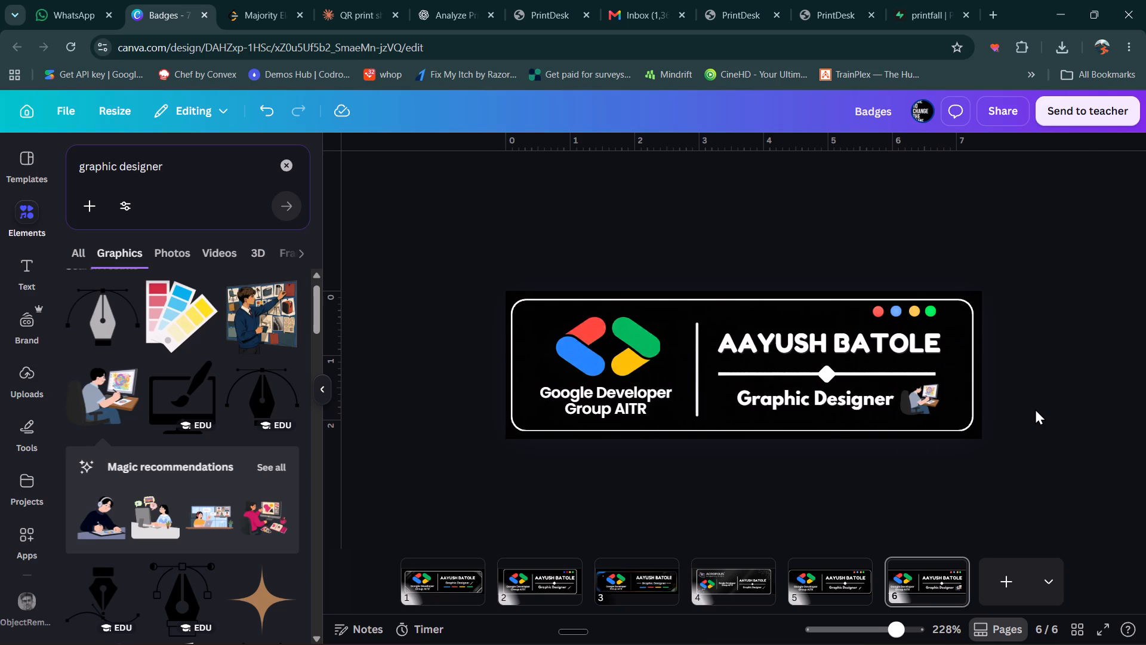
Flip the designer illustration horizontally so its screen faces the "Graphic Designer" text.
{"action": "left_click", "coordinate": [928, 395]}
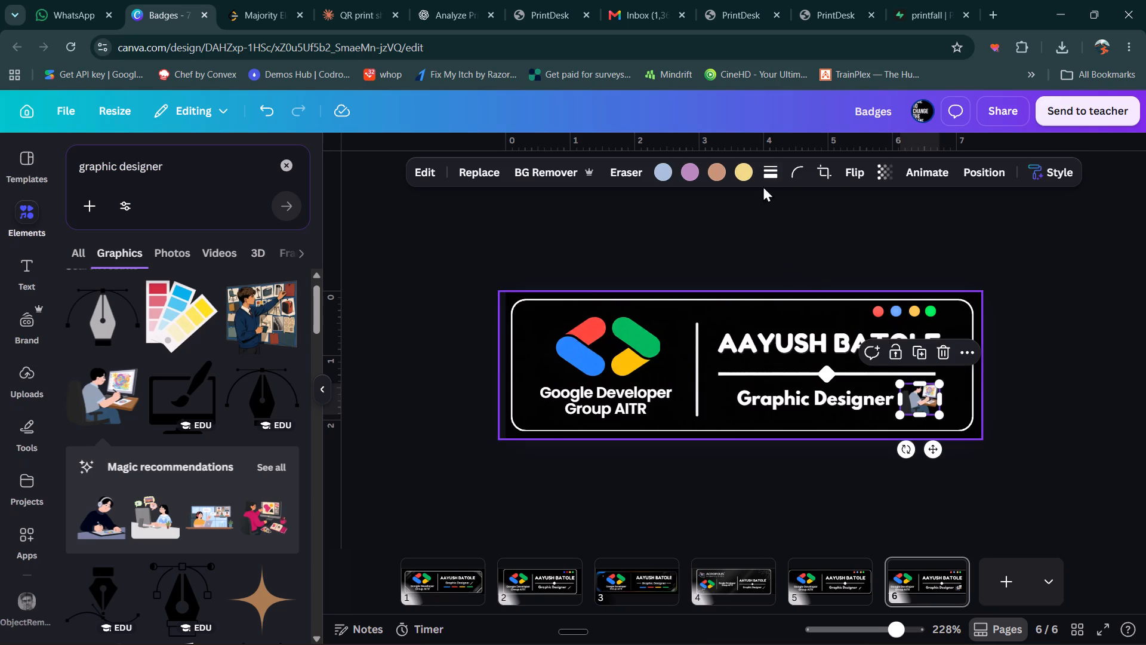
{"action": "left_click", "coordinate": [848, 179]}
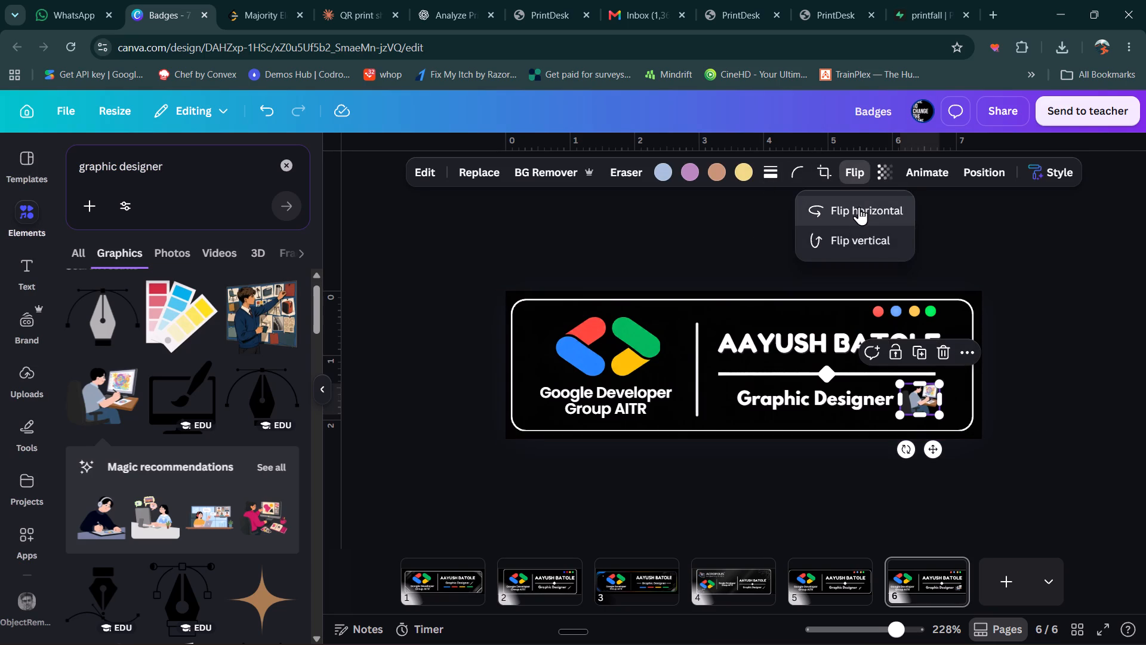
{"action": "left_click", "coordinate": [859, 207]}
{"action": "left_click", "coordinate": [1048, 317]}
{"action": "left_click", "coordinate": [1048, 317]}
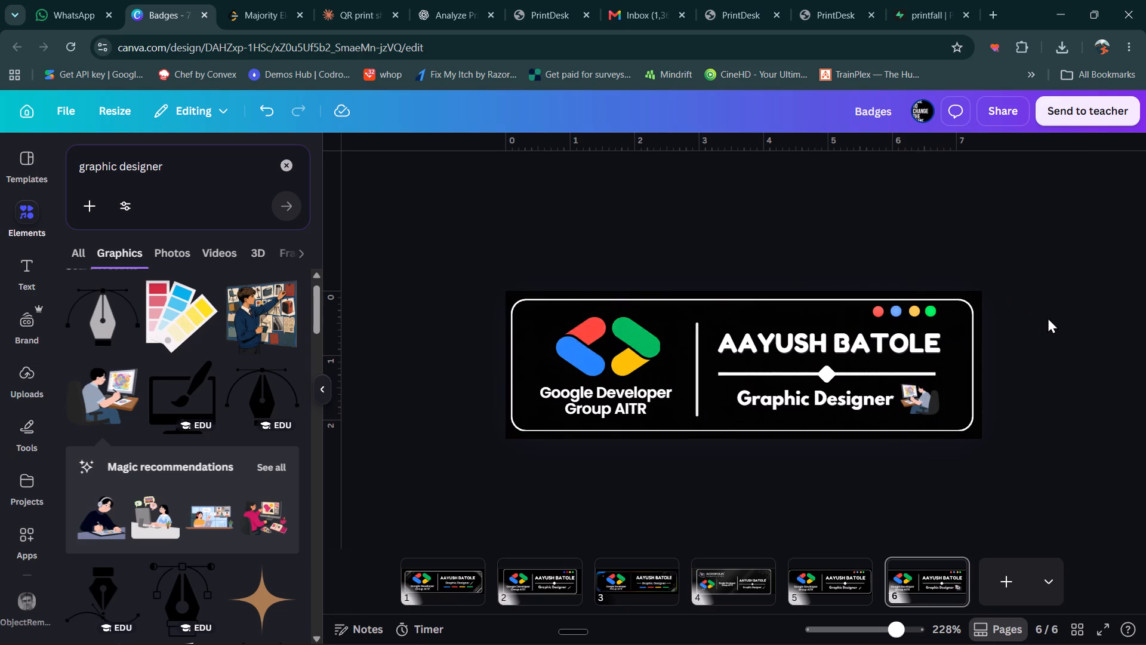
Nudge the designer illustration slightly away from the "Graphic Designer" text, keeping it level with that line.
{"action": "left_click", "coordinate": [922, 401]}
{"action": "key", "text": "Right"}
{"action": "key", "text": "Right"}
{"action": "key", "text": "Right"}
{"action": "key", "text": "Left"}
{"action": "key", "text": "Left"}
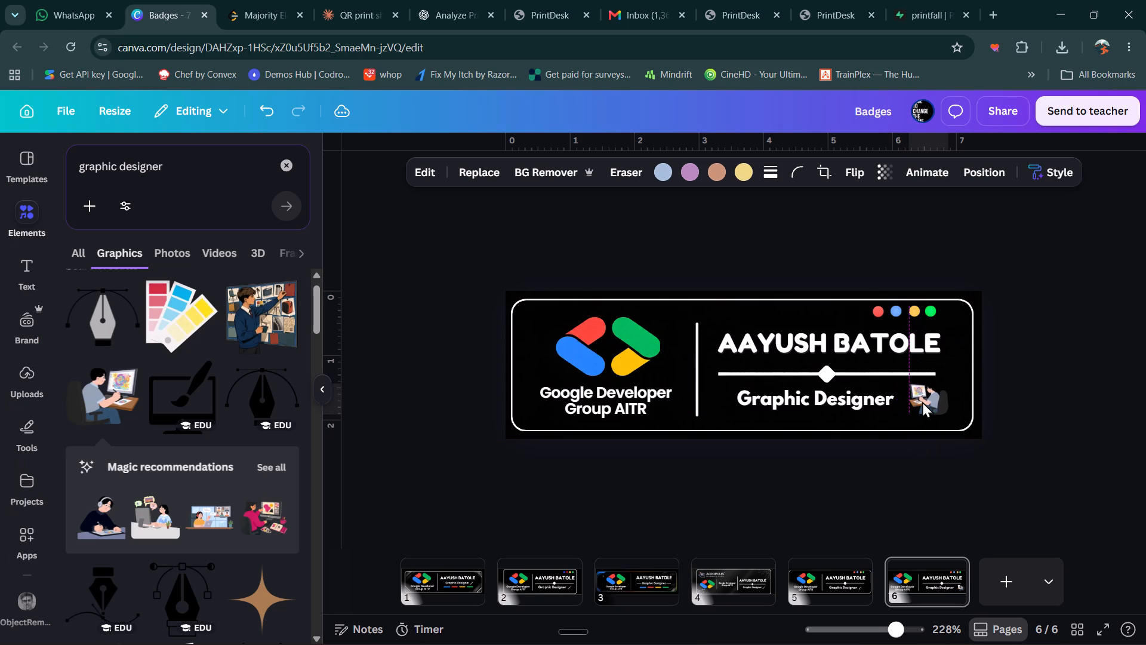
{"action": "key", "text": "Up"}
{"action": "key", "text": "Down"}
{"action": "key", "text": "Down"}
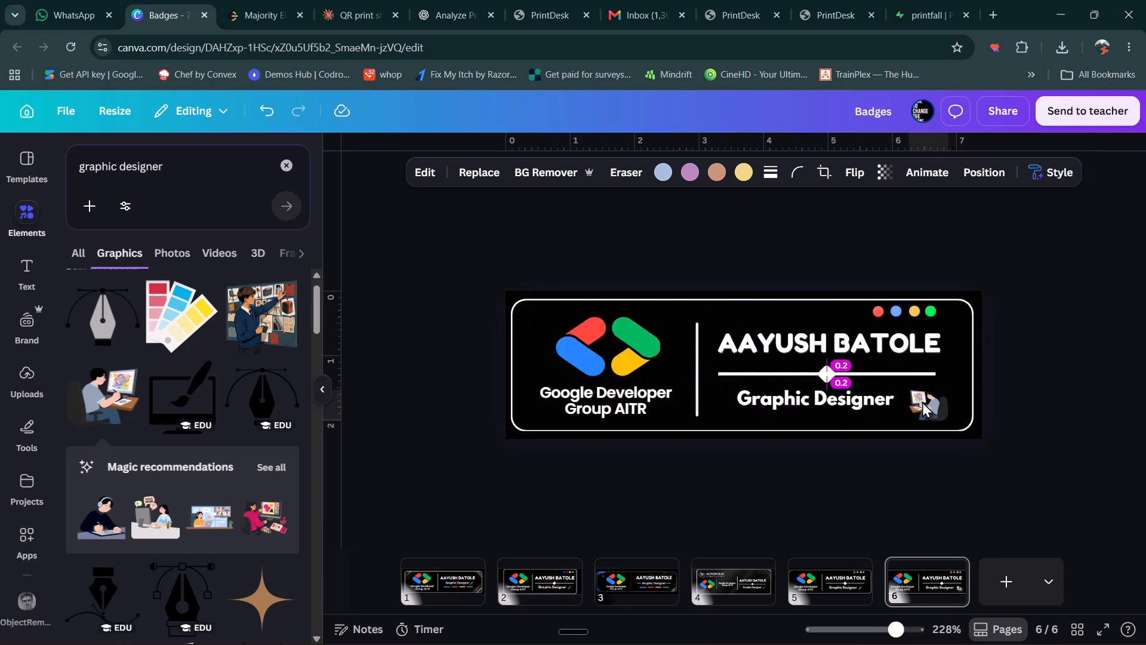
{"action": "key", "text": "Up"}
{"action": "left_click", "coordinate": [1044, 419]}
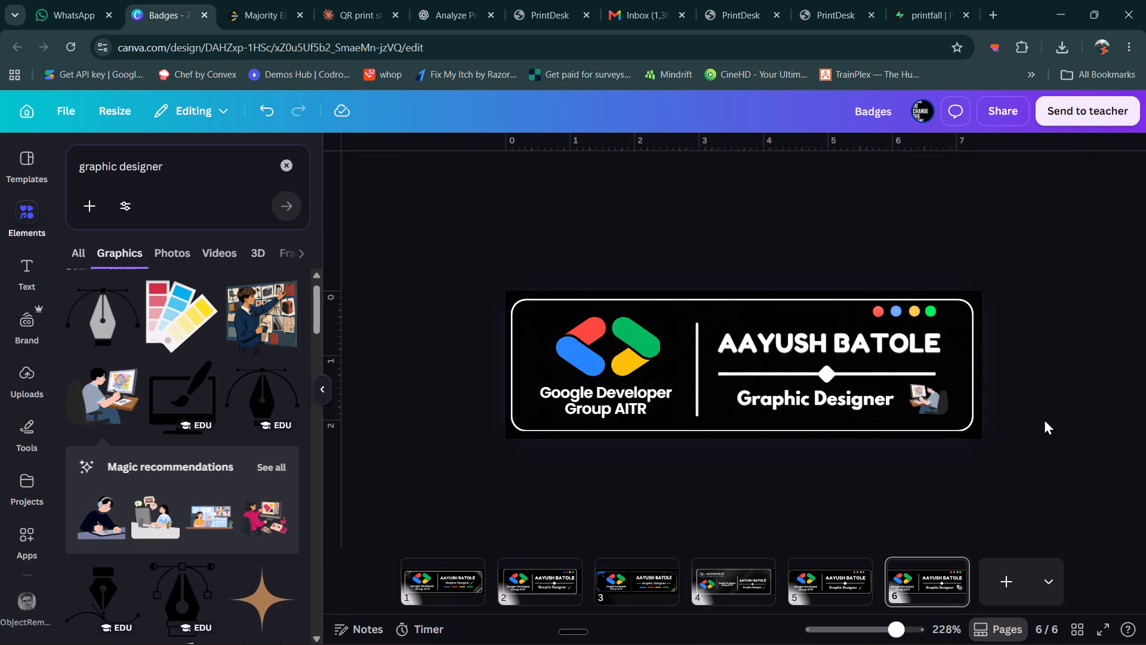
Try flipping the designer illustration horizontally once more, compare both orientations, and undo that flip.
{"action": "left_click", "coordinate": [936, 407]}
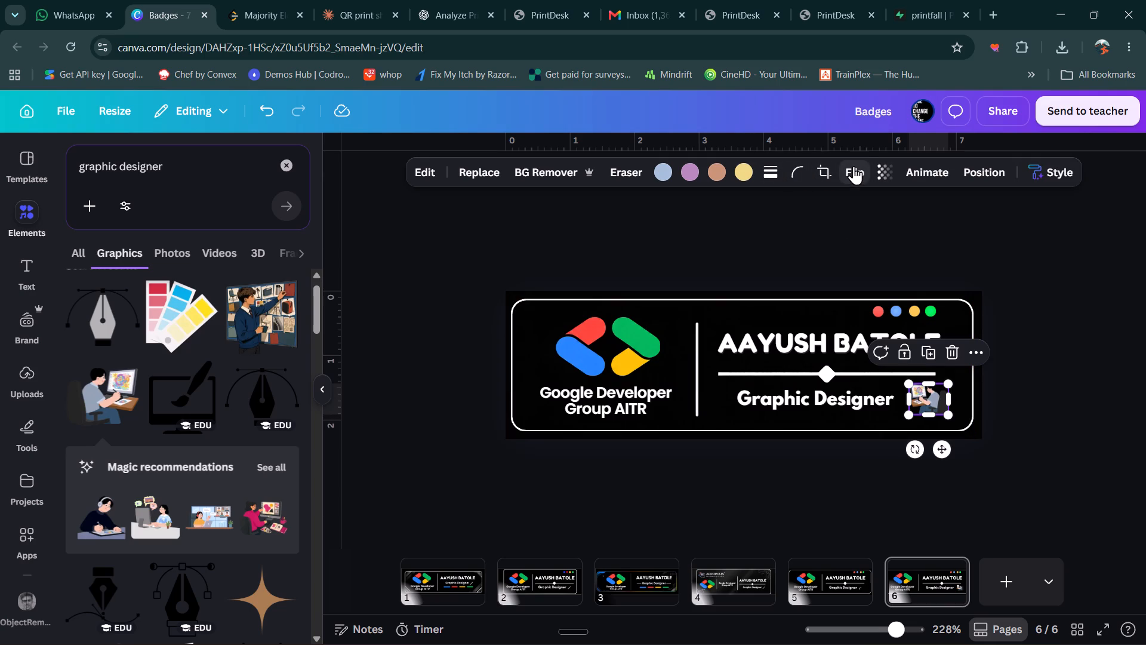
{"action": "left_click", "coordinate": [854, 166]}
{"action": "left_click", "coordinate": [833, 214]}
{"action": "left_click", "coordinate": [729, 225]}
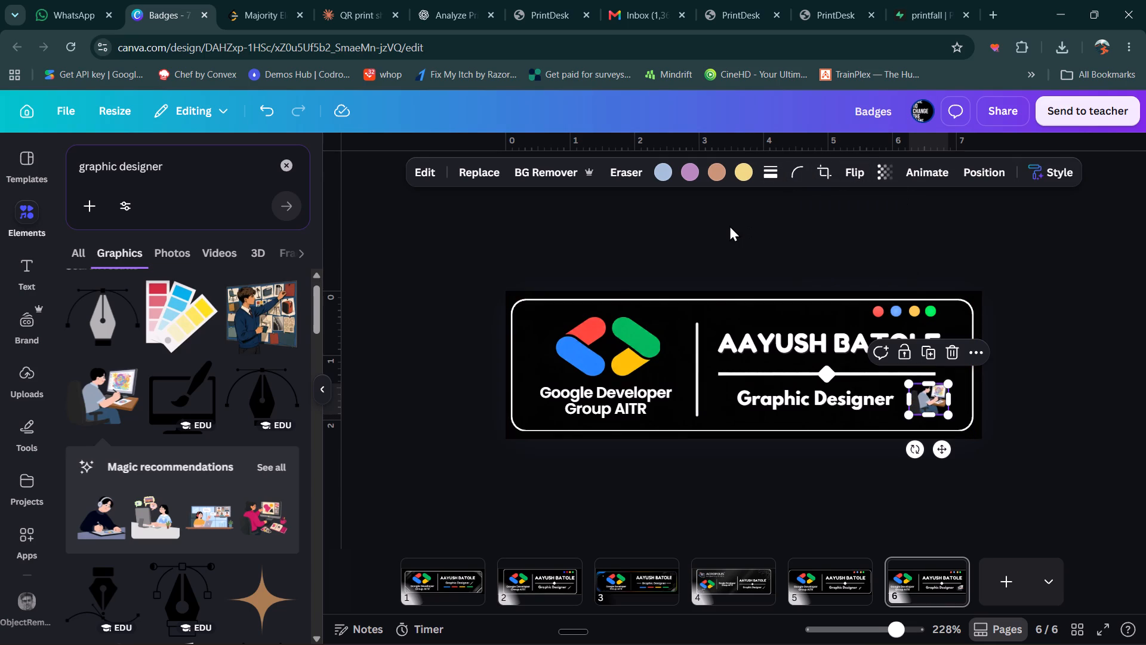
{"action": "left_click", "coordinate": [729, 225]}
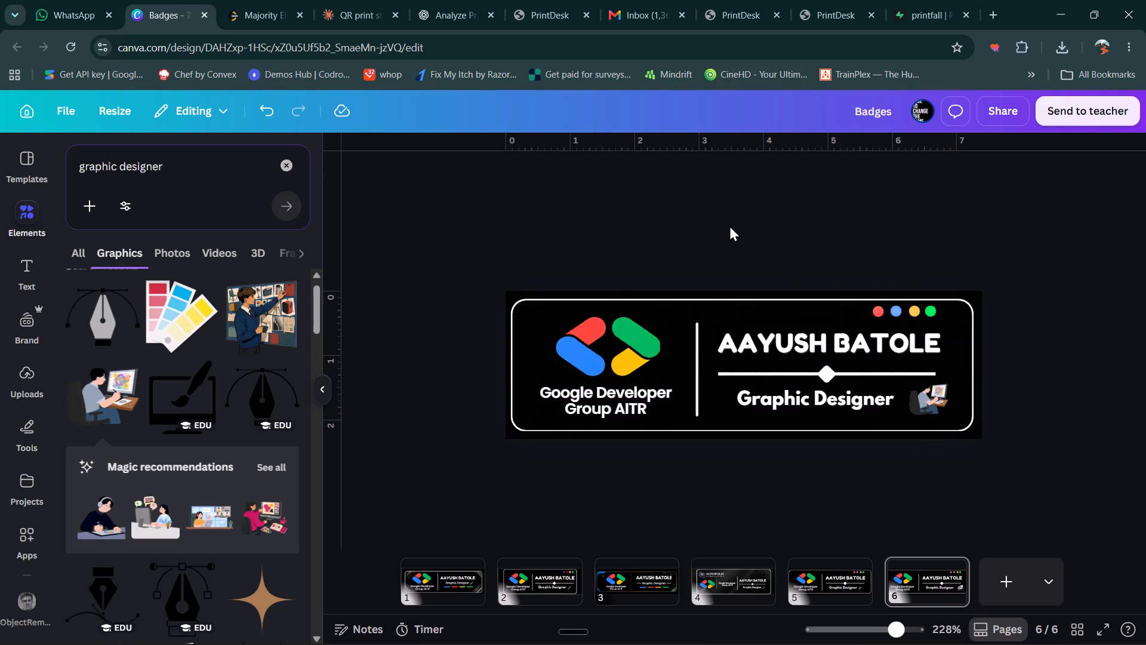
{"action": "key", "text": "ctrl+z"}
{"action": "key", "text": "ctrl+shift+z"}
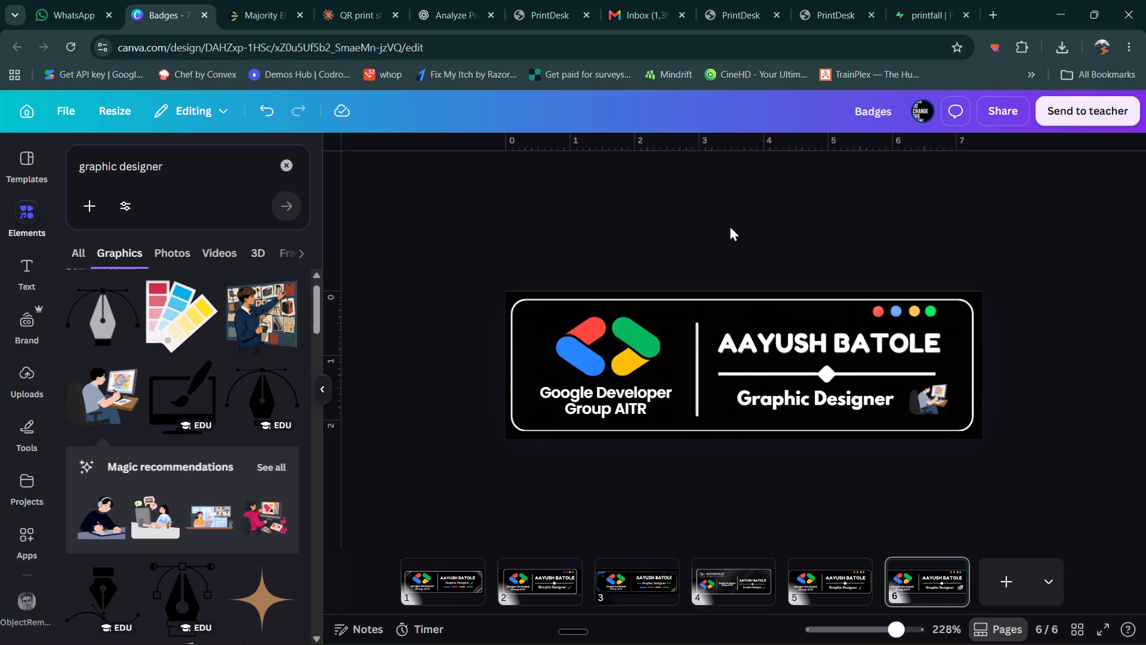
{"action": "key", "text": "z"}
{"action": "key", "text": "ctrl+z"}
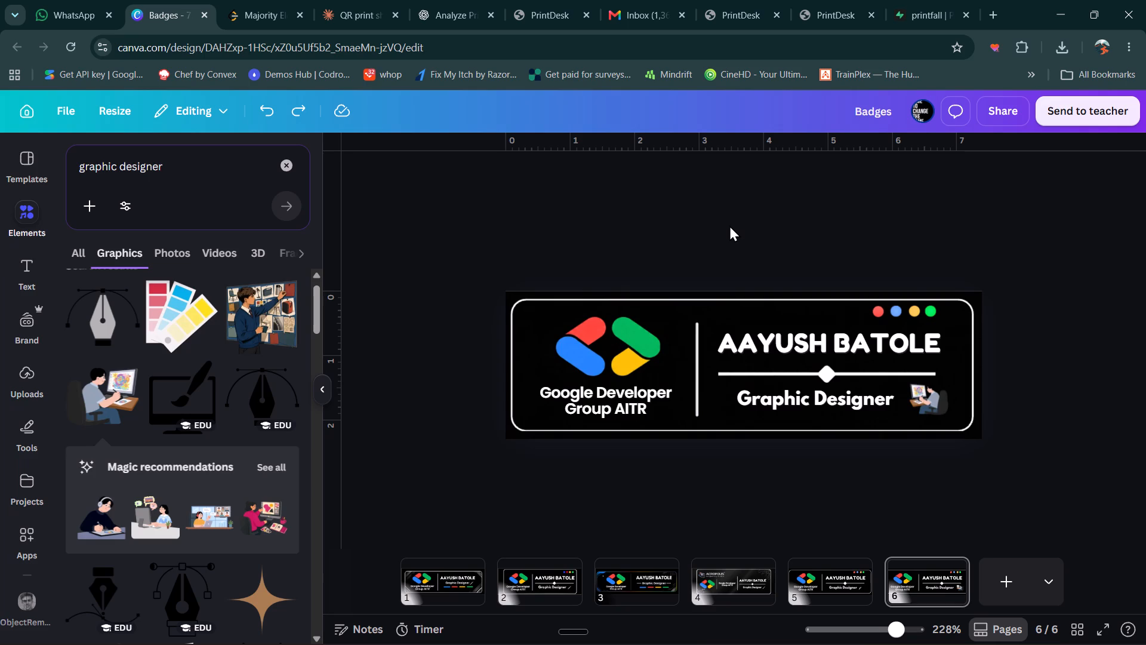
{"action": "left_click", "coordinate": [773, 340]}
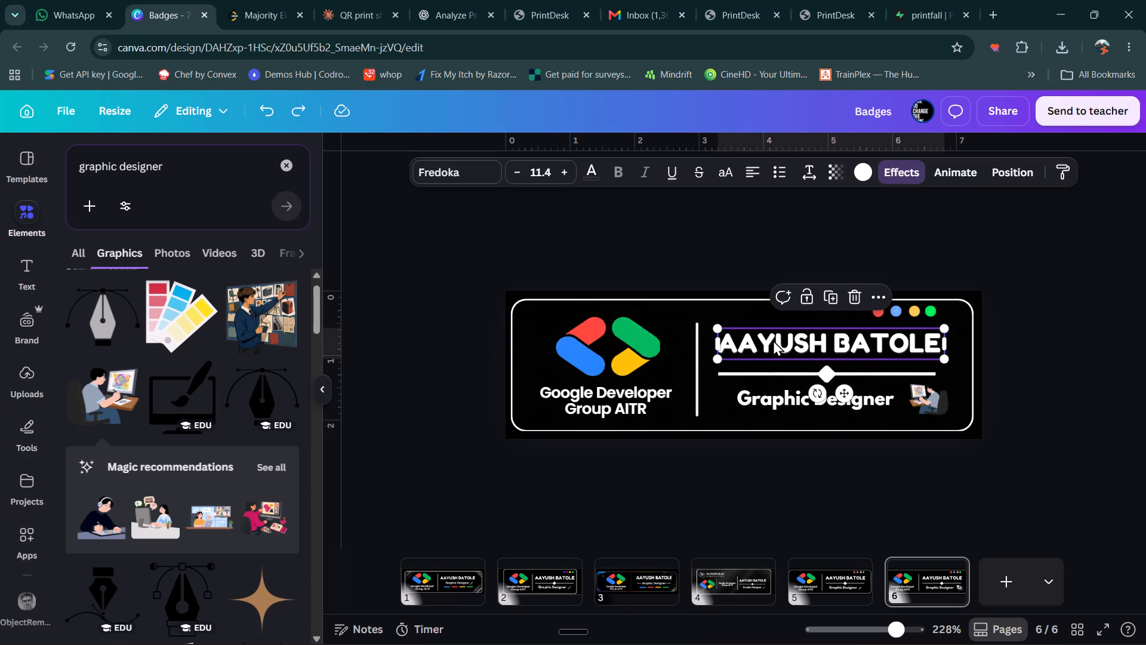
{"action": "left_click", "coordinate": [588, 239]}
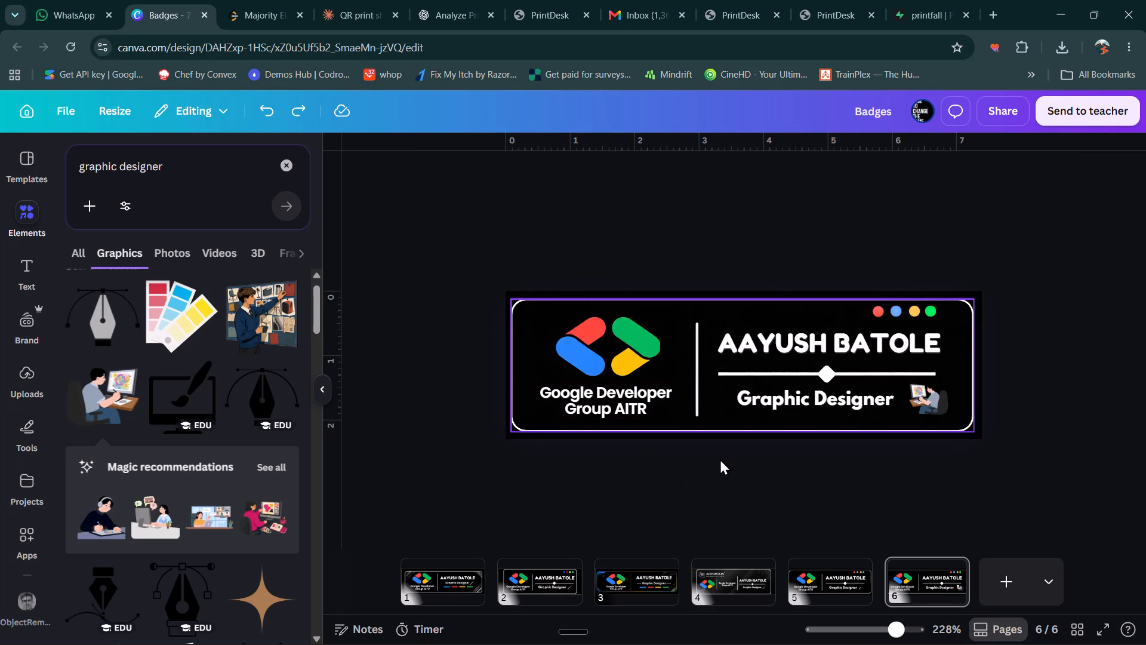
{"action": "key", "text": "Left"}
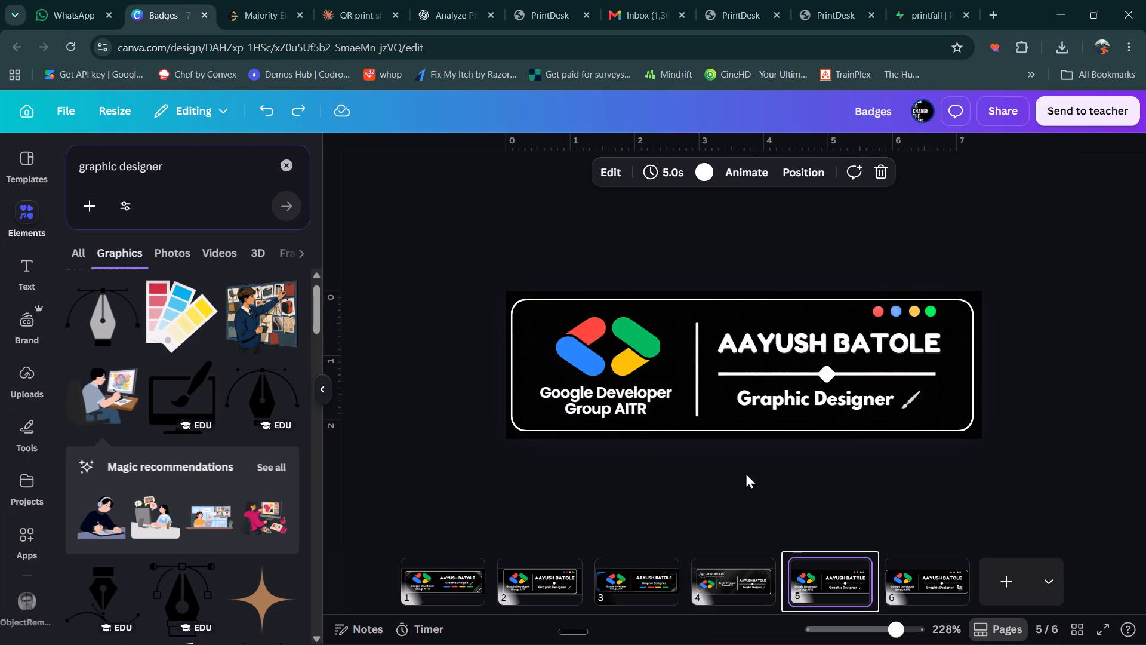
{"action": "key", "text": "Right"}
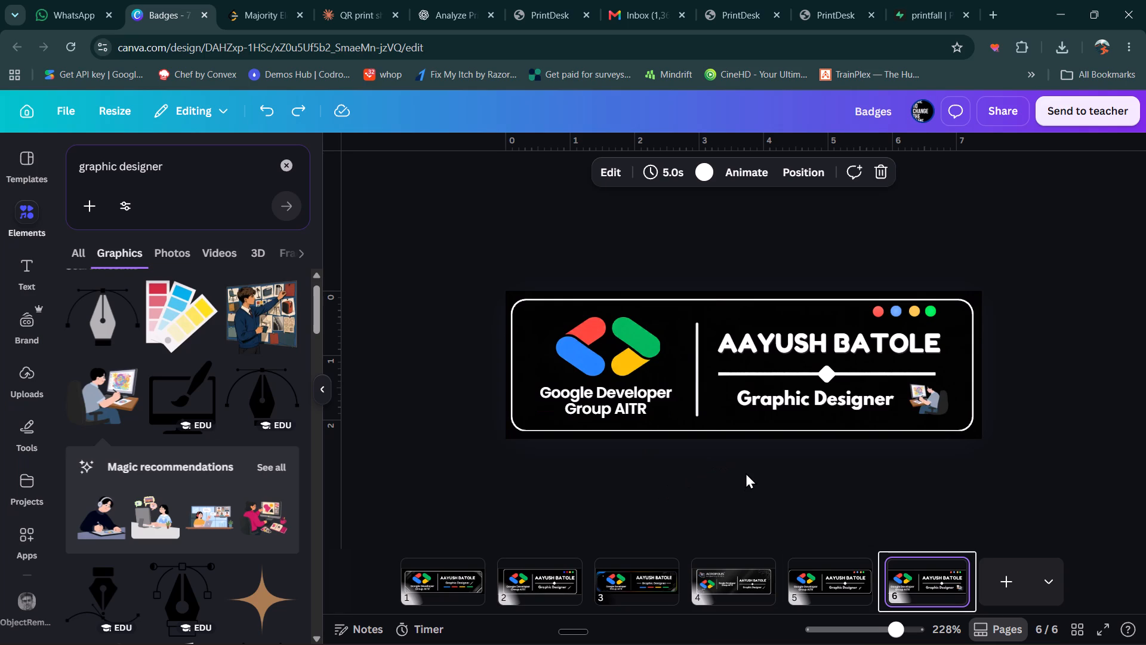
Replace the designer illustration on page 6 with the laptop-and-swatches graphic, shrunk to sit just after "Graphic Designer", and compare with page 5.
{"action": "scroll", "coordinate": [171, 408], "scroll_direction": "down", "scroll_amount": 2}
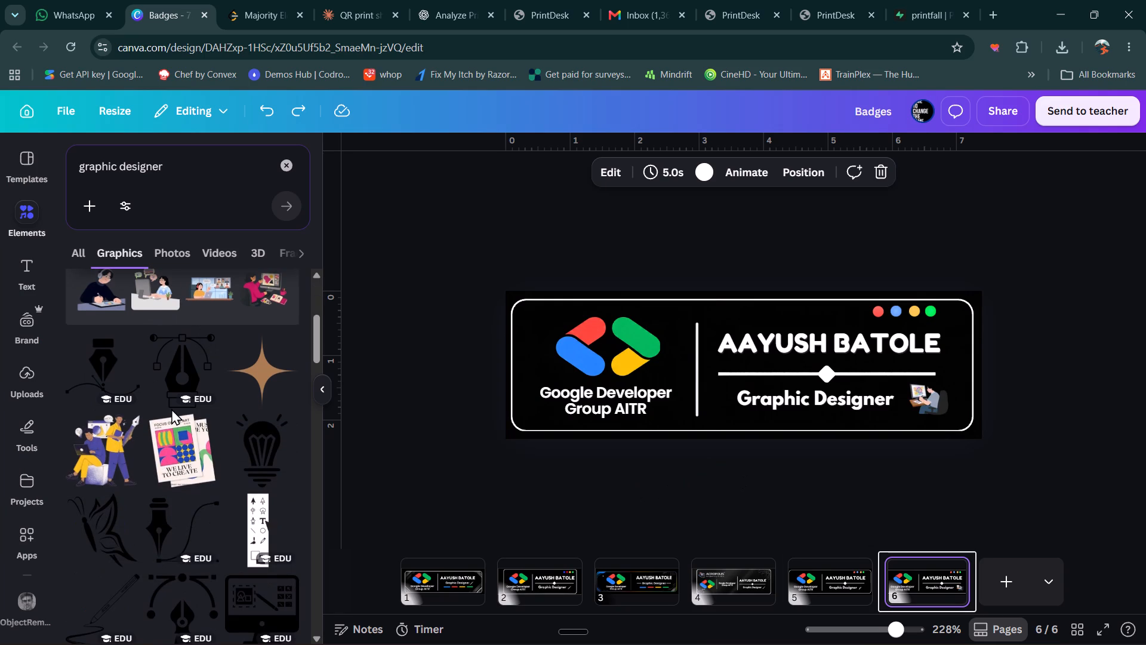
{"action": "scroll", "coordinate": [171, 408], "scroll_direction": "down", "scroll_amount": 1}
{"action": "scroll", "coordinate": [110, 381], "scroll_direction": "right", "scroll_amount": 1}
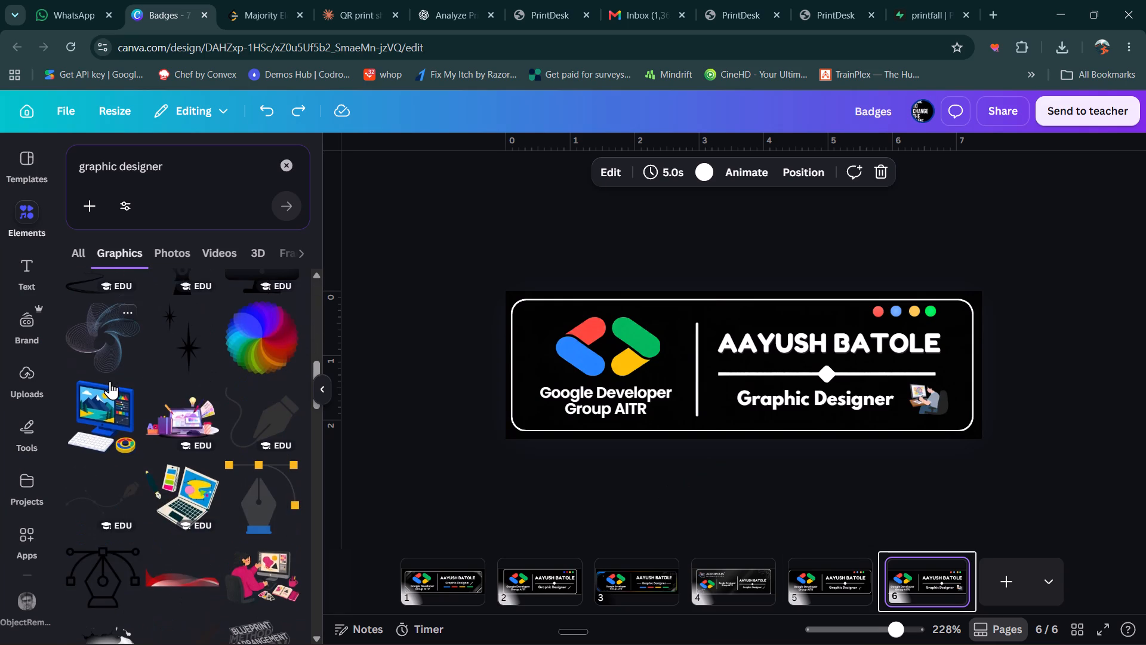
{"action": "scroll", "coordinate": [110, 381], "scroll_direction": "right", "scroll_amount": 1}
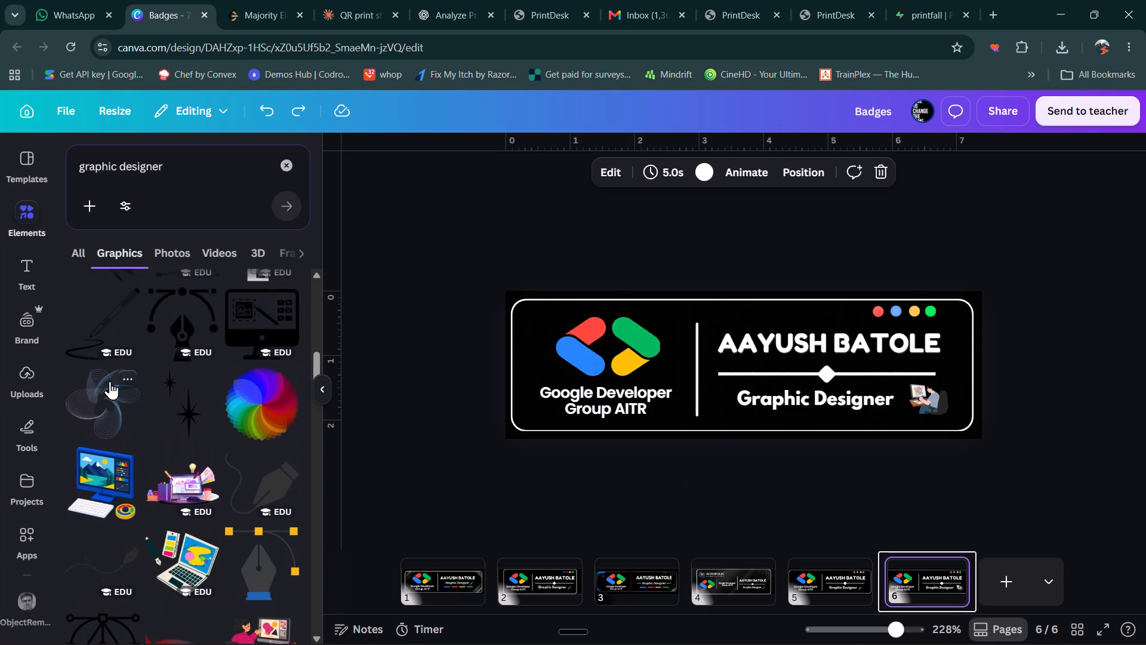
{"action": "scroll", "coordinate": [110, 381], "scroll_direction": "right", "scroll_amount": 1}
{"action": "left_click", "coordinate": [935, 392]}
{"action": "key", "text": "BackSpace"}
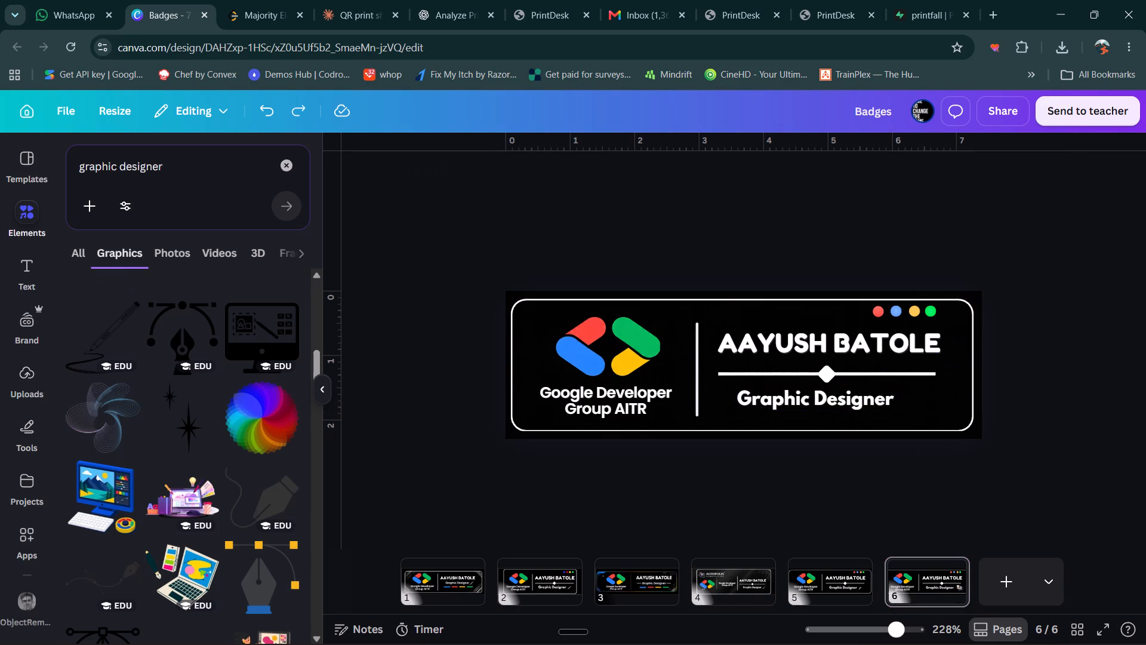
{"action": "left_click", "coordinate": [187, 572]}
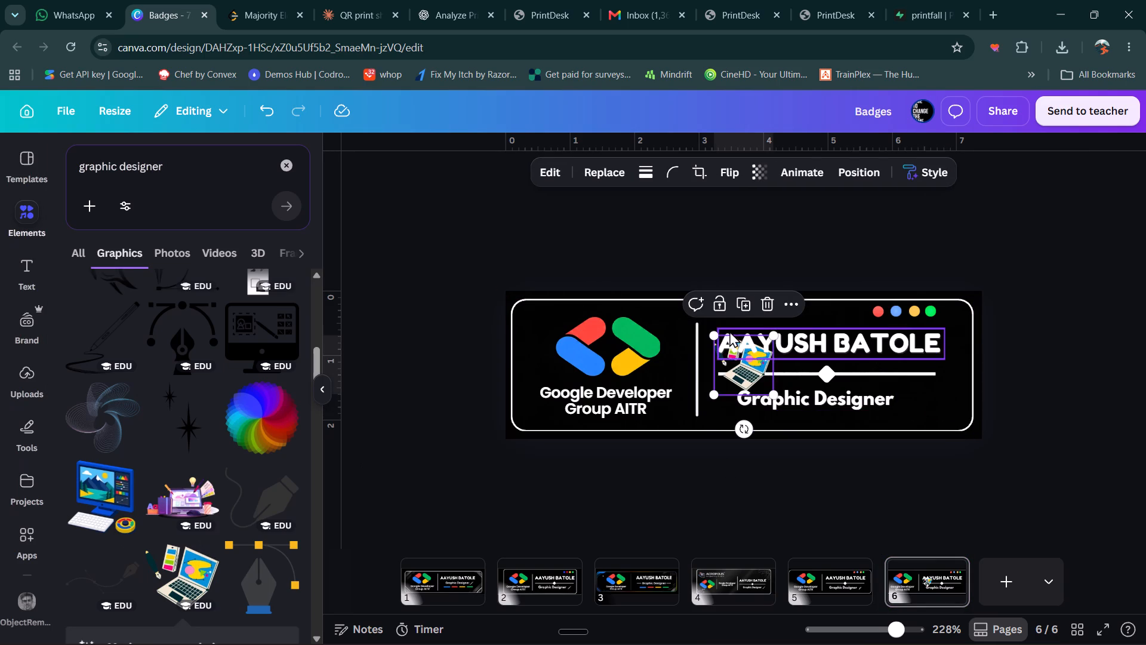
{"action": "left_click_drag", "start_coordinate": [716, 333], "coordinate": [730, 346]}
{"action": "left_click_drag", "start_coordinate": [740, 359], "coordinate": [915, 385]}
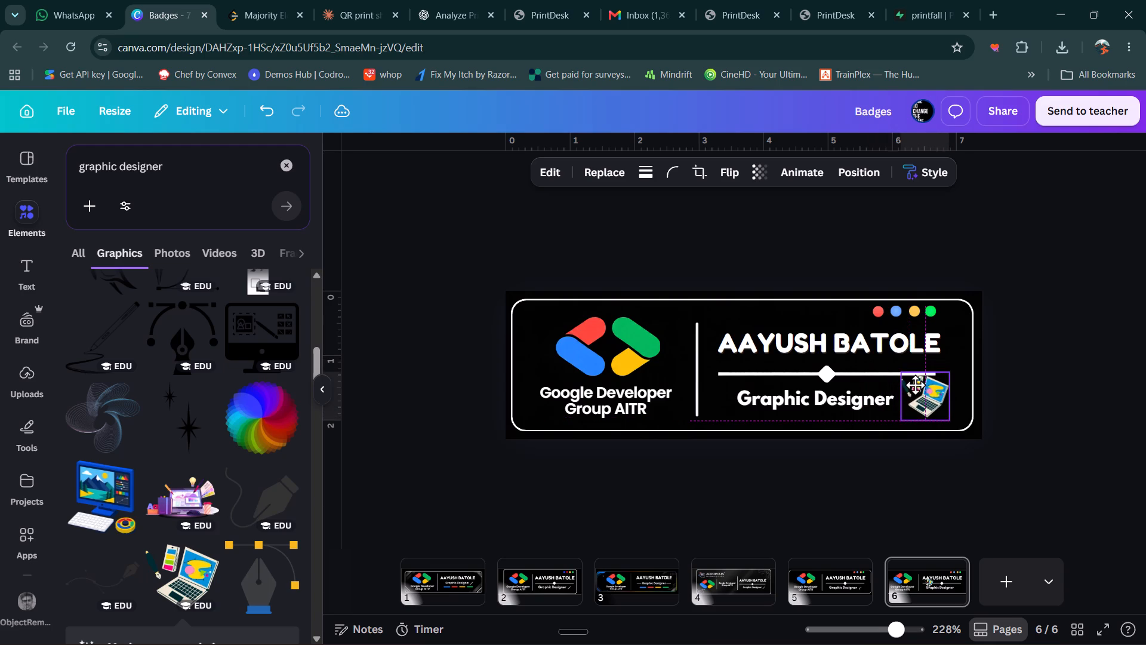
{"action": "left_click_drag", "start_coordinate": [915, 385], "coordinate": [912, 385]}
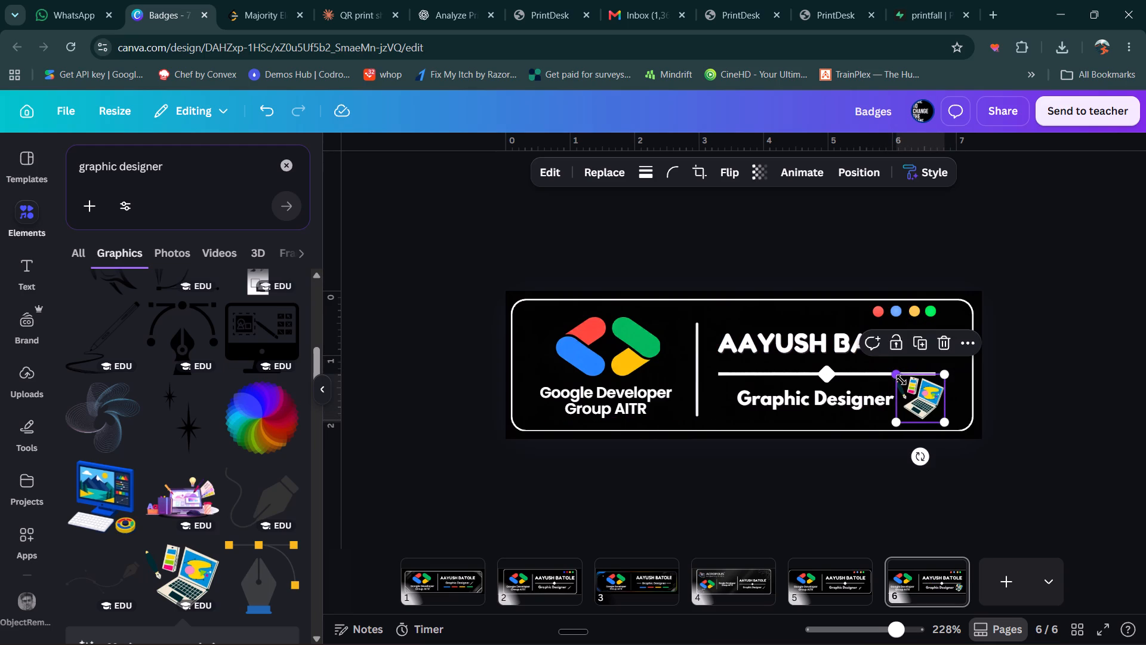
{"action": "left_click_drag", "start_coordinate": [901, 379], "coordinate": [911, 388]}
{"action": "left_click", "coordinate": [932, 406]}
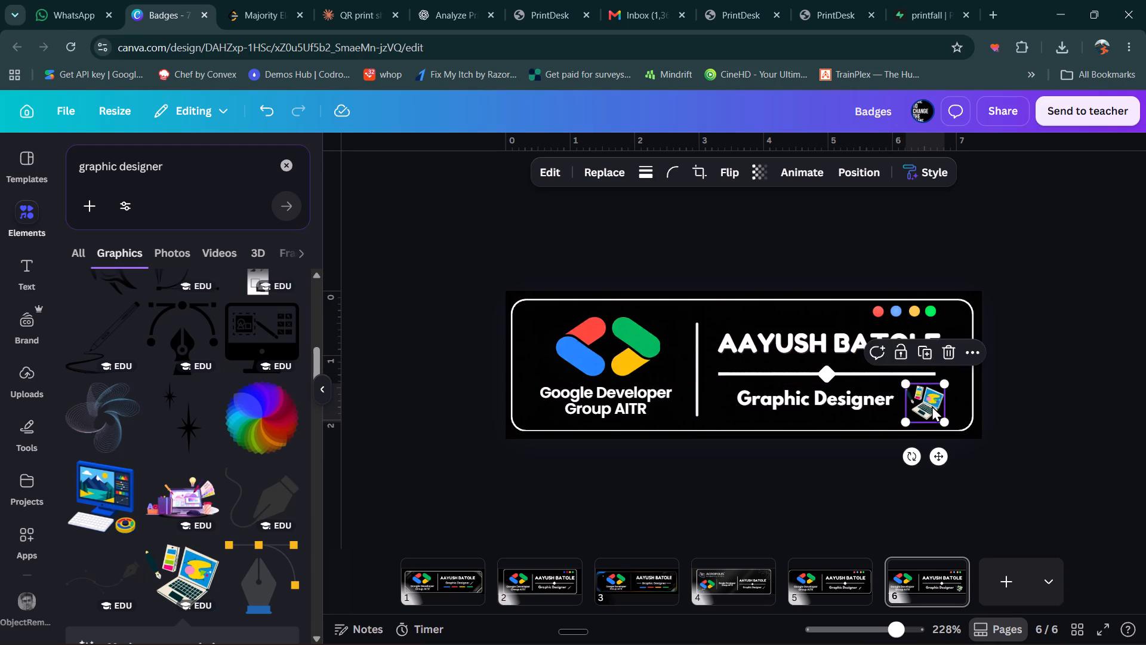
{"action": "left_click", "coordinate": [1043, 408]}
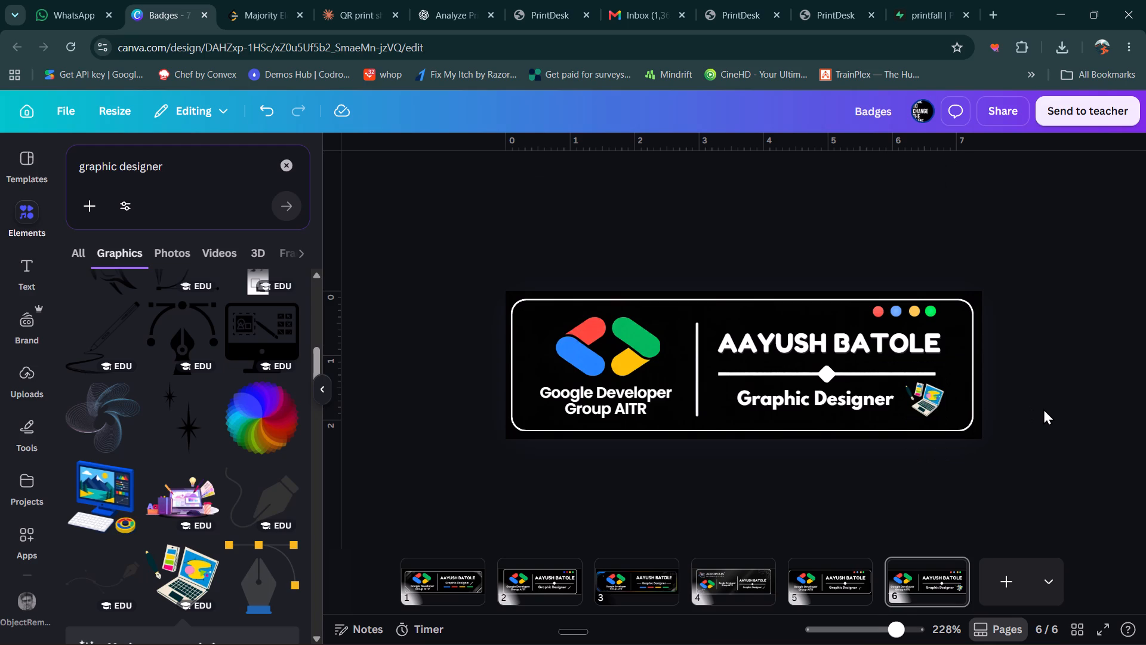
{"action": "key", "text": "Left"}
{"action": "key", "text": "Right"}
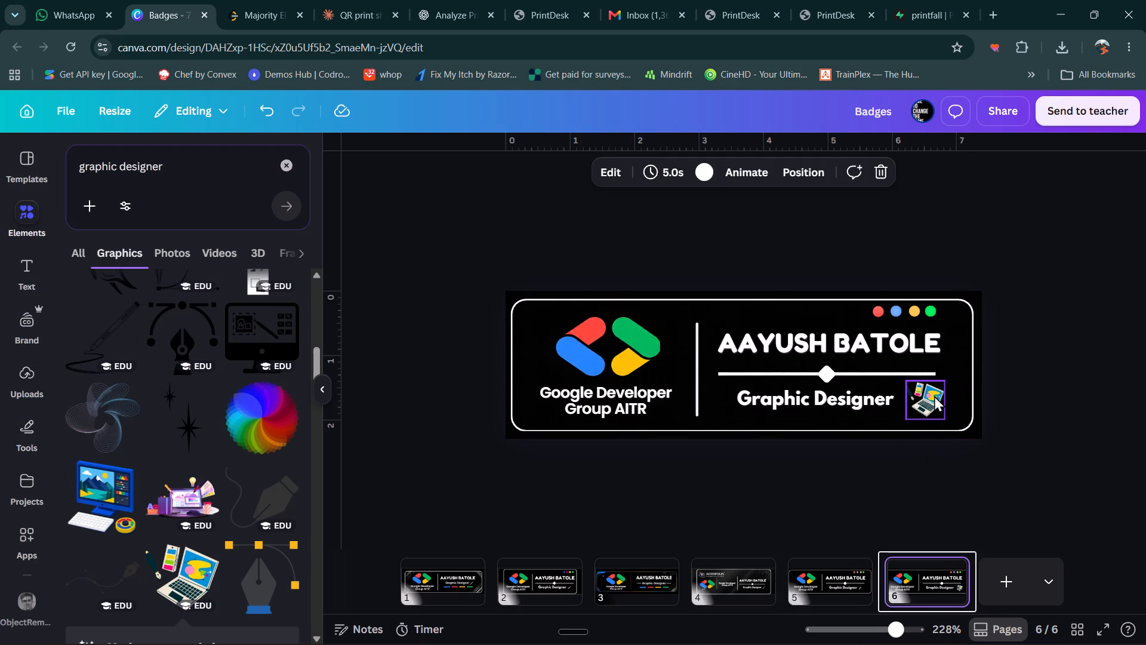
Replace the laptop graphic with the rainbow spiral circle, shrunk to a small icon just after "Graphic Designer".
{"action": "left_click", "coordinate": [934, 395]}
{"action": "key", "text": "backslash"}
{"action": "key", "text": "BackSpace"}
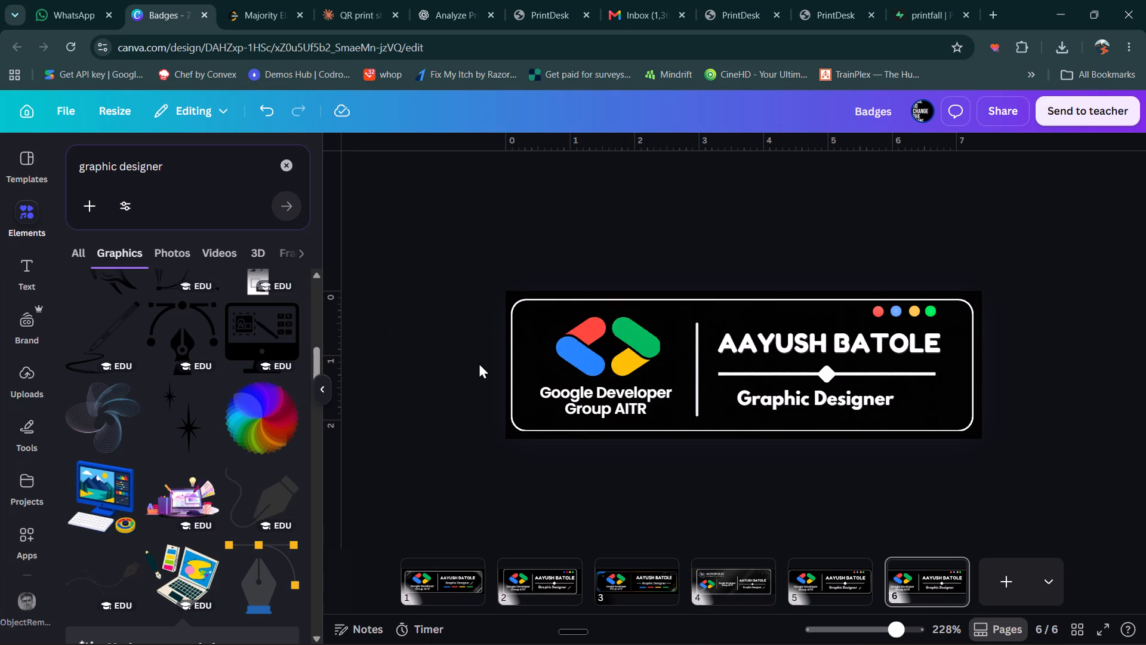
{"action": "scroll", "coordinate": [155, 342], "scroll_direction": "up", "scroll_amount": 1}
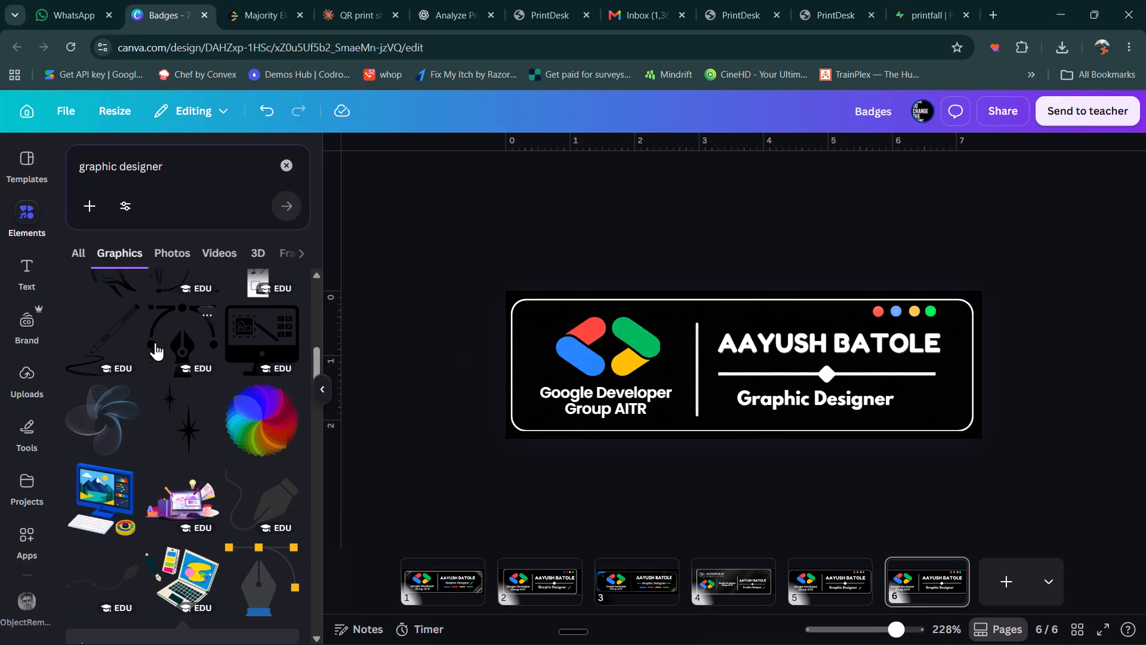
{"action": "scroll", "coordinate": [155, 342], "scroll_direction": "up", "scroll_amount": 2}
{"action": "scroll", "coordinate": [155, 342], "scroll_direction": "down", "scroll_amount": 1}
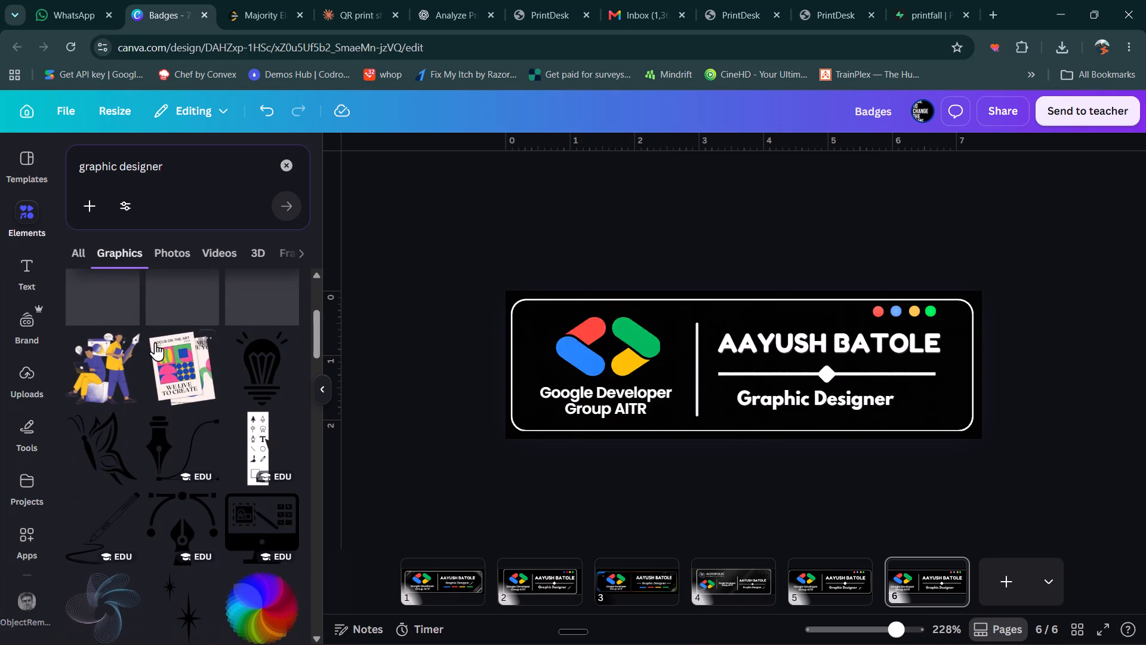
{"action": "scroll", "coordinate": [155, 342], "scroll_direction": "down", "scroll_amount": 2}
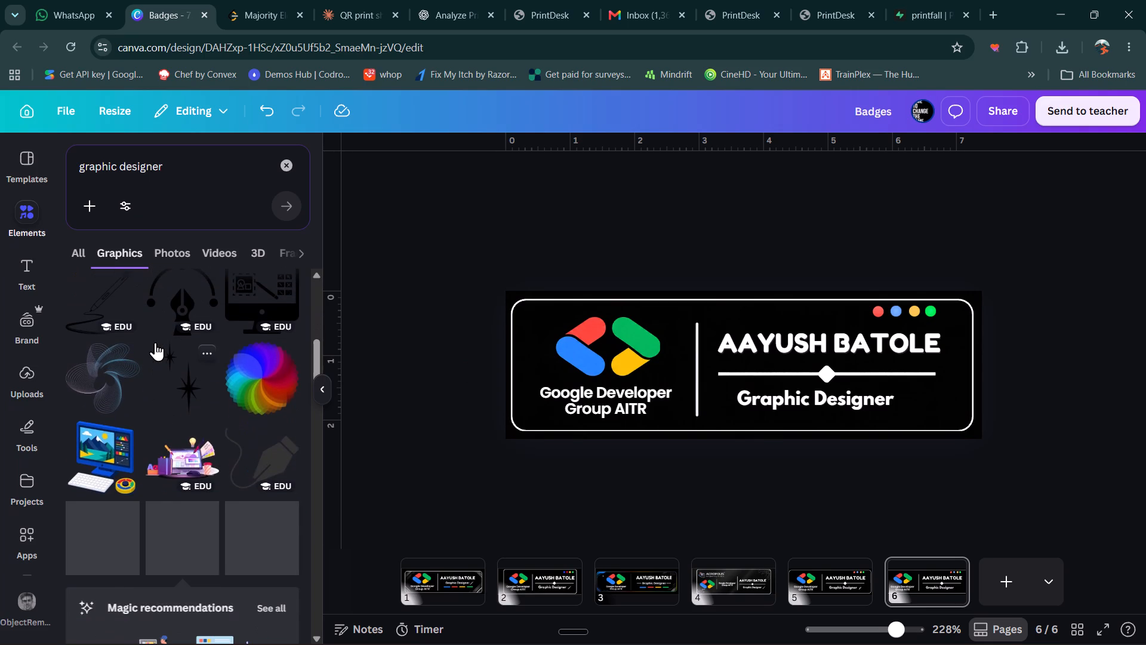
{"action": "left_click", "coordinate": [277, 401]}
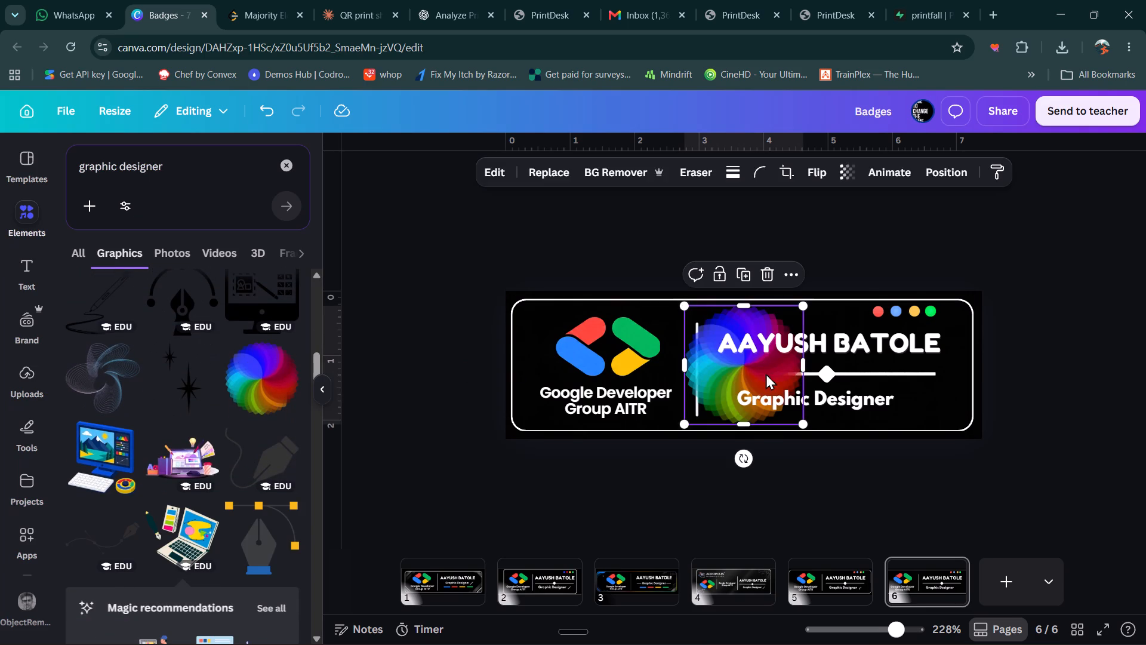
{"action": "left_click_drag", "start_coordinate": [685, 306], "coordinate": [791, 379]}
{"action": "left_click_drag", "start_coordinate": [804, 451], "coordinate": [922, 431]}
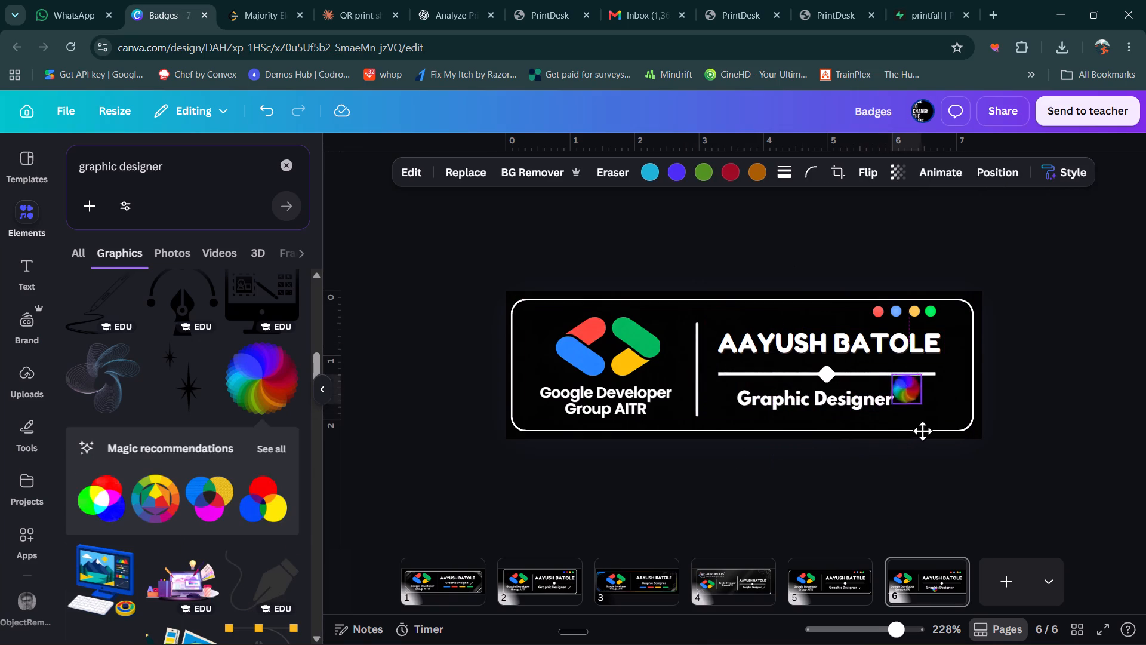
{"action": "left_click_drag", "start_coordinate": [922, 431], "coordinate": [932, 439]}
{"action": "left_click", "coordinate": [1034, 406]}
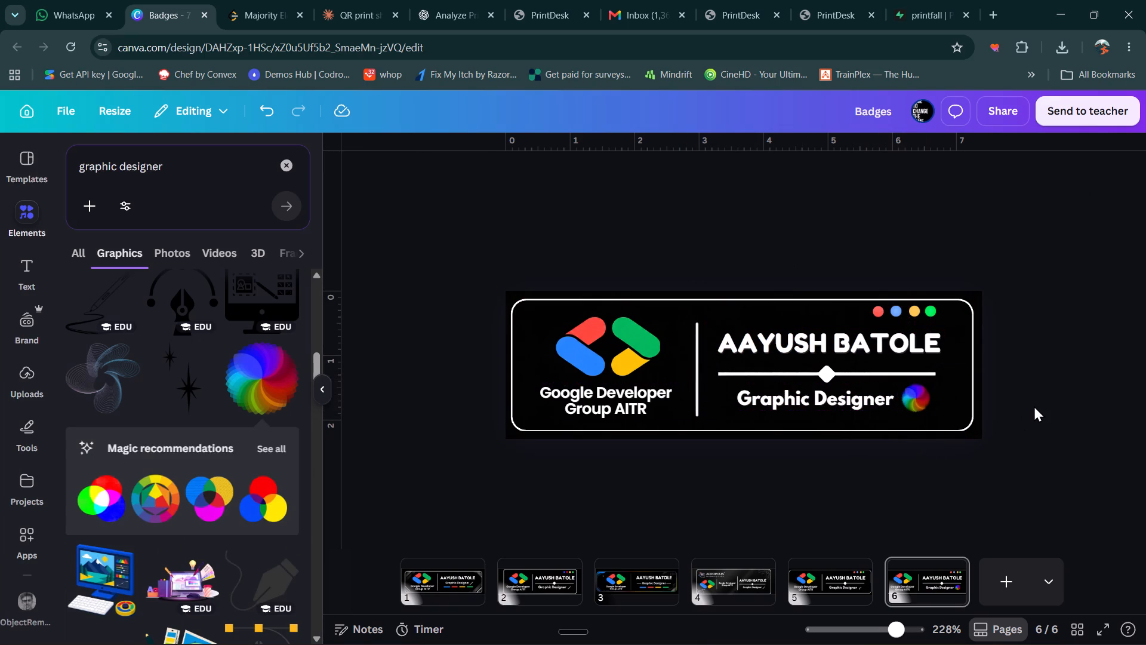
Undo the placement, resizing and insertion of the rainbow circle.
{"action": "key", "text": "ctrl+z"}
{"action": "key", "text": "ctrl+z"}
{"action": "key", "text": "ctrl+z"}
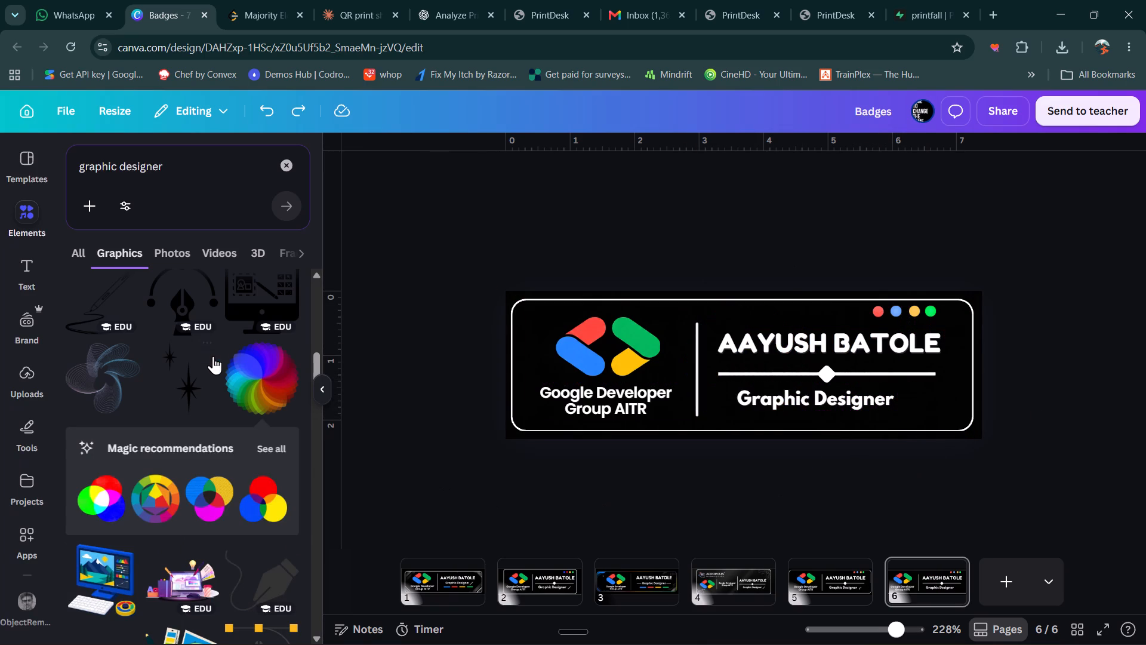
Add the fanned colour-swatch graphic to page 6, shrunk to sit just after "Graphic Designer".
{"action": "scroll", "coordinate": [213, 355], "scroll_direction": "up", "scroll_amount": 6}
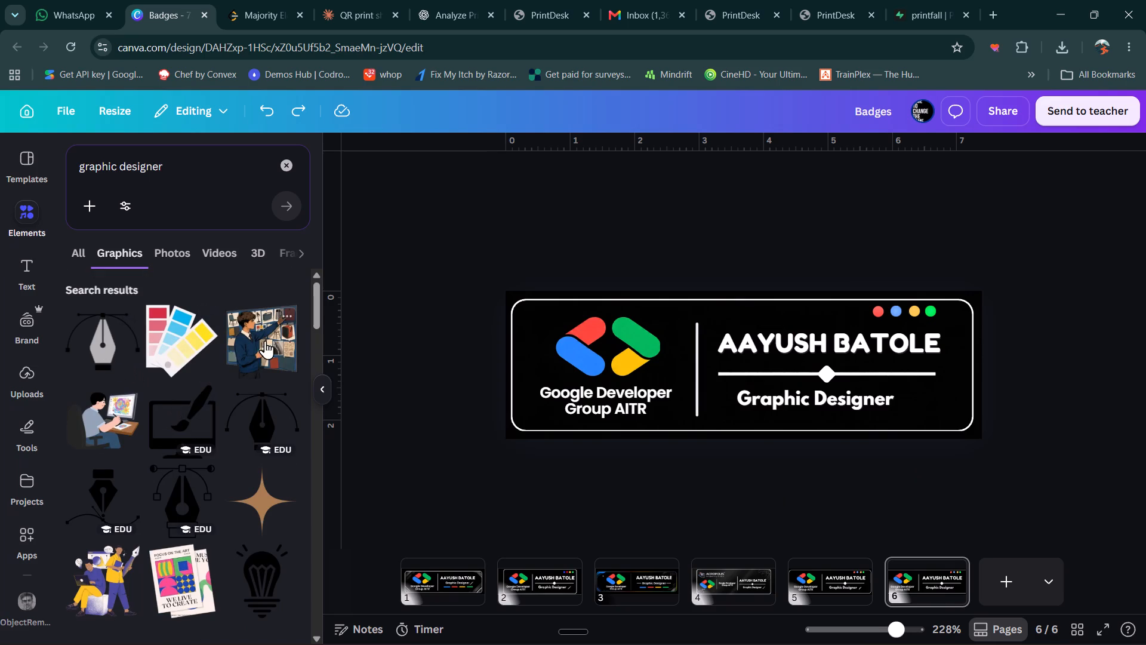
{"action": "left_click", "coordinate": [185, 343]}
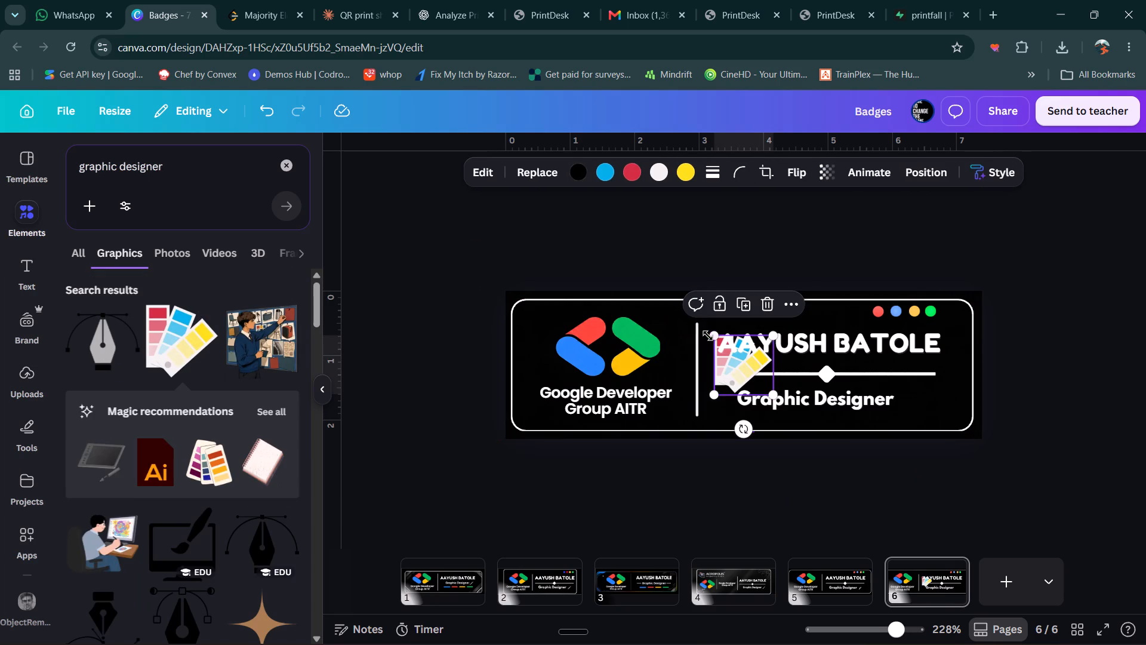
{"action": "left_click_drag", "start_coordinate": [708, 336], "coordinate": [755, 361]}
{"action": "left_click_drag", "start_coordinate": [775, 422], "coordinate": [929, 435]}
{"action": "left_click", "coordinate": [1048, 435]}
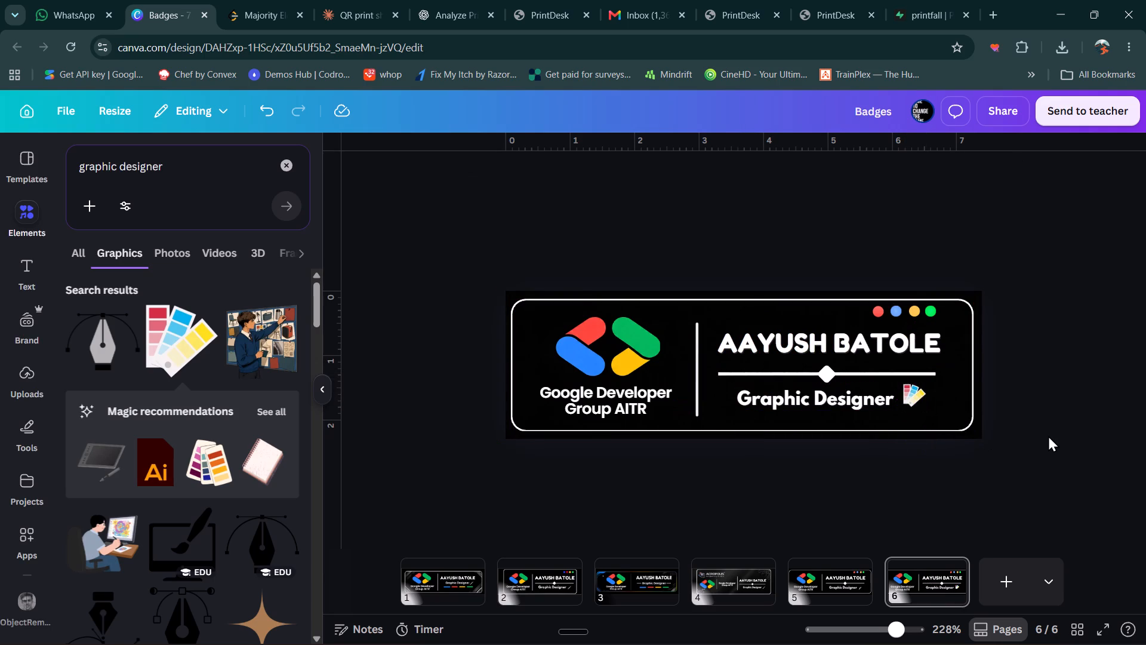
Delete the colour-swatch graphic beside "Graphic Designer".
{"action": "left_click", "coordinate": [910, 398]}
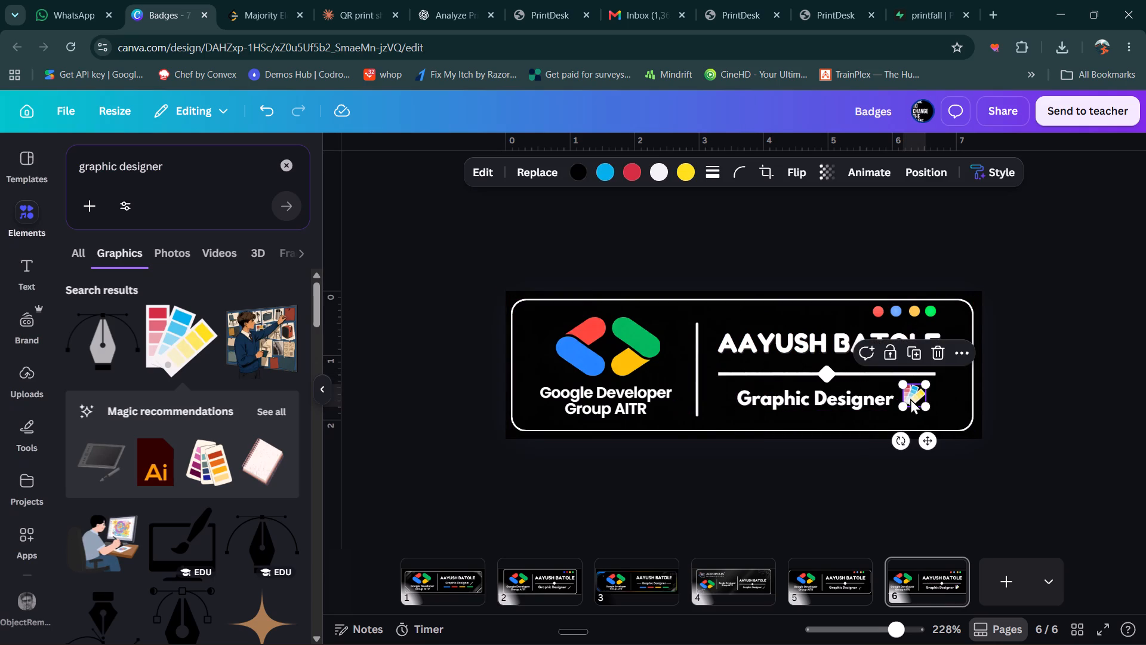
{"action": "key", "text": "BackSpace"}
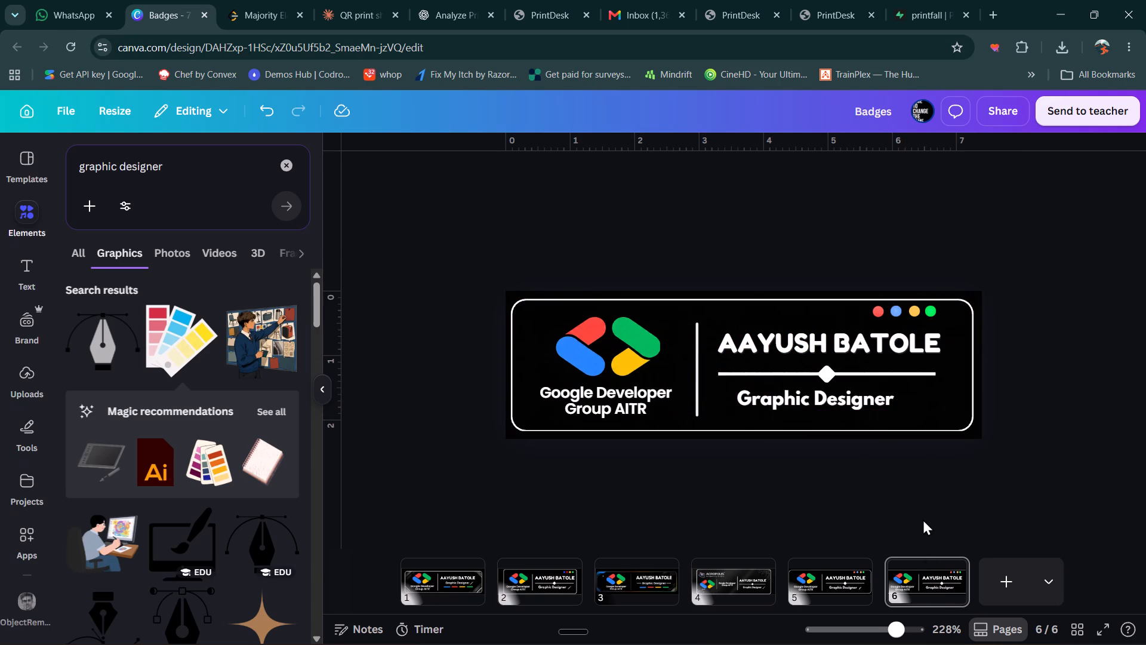
Compare page 6 with the paintbrush version on page 5, and delete page 6.
{"action": "left_click", "coordinate": [923, 519]}
{"action": "key", "text": "Left"}
{"action": "key", "text": "Right"}
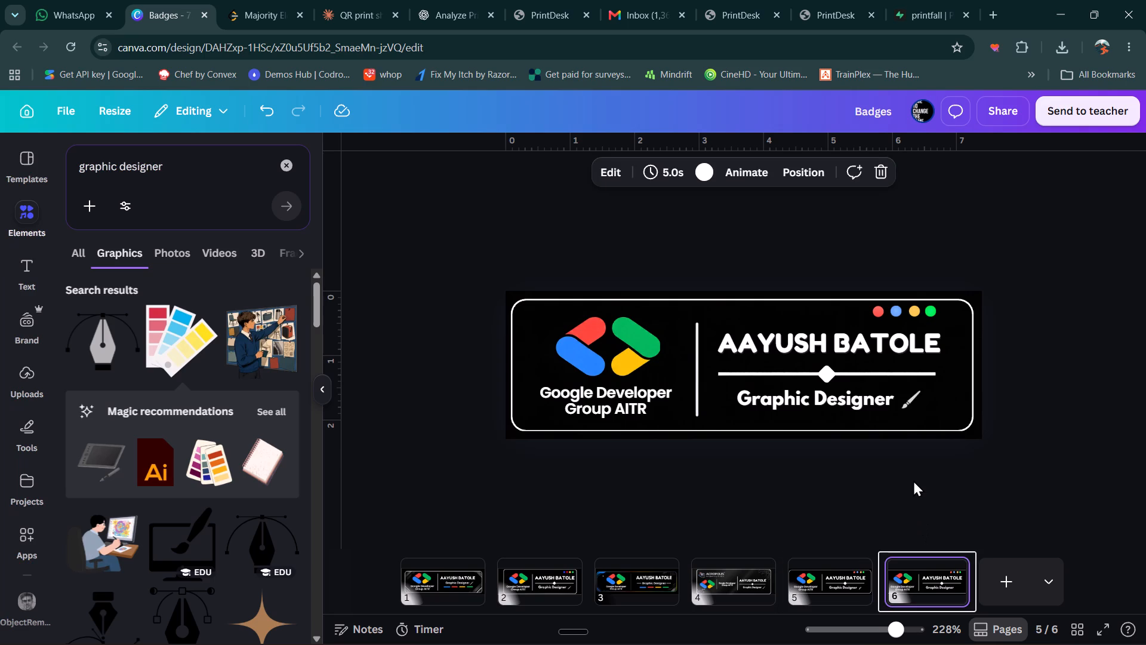
{"action": "key", "text": "Delete"}
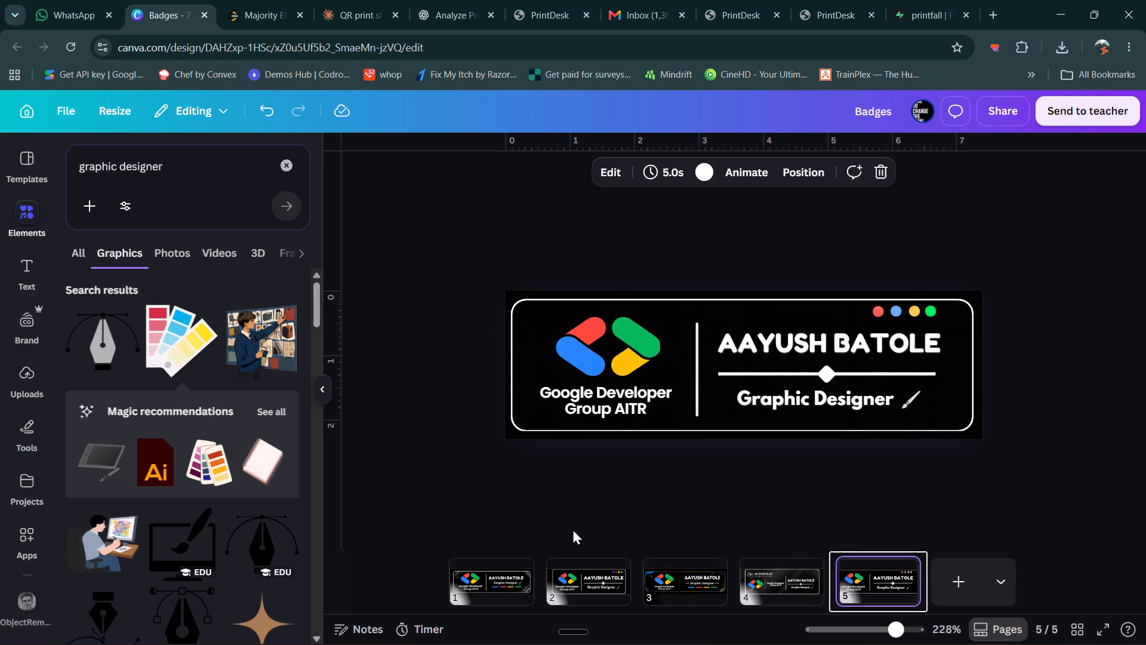
Look through the five badge pages to compare their layouts, including the Acropolis version on page 4.
{"action": "left_click", "coordinate": [504, 585]}
{"action": "left_click", "coordinate": [788, 578]}
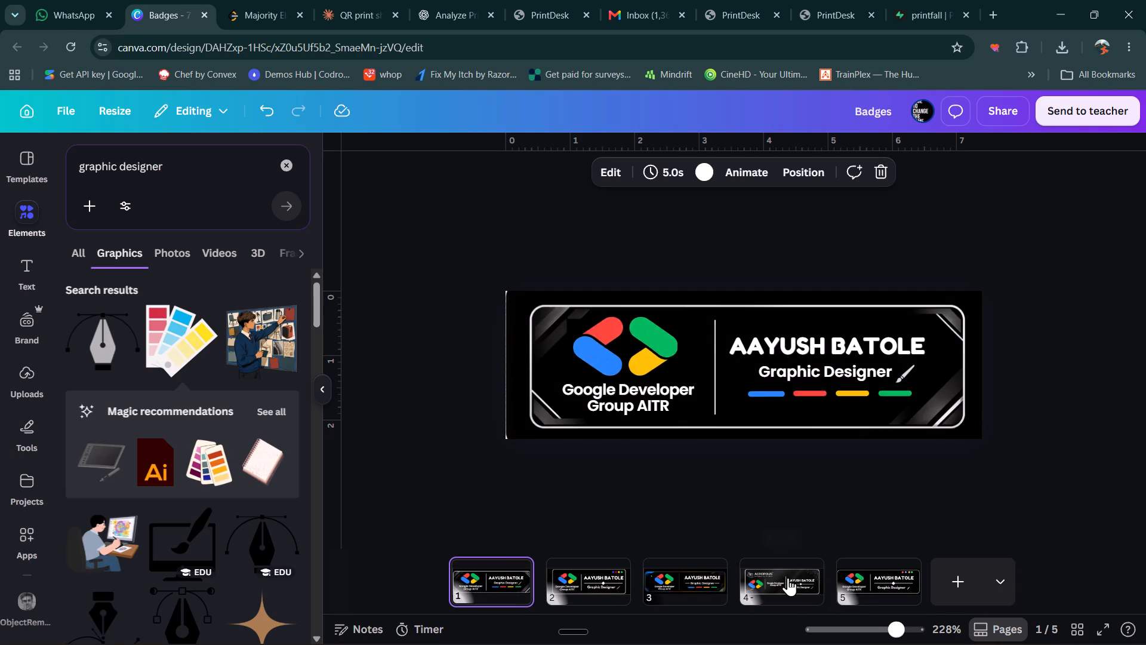
{"action": "double_click", "coordinate": [924, 314]}
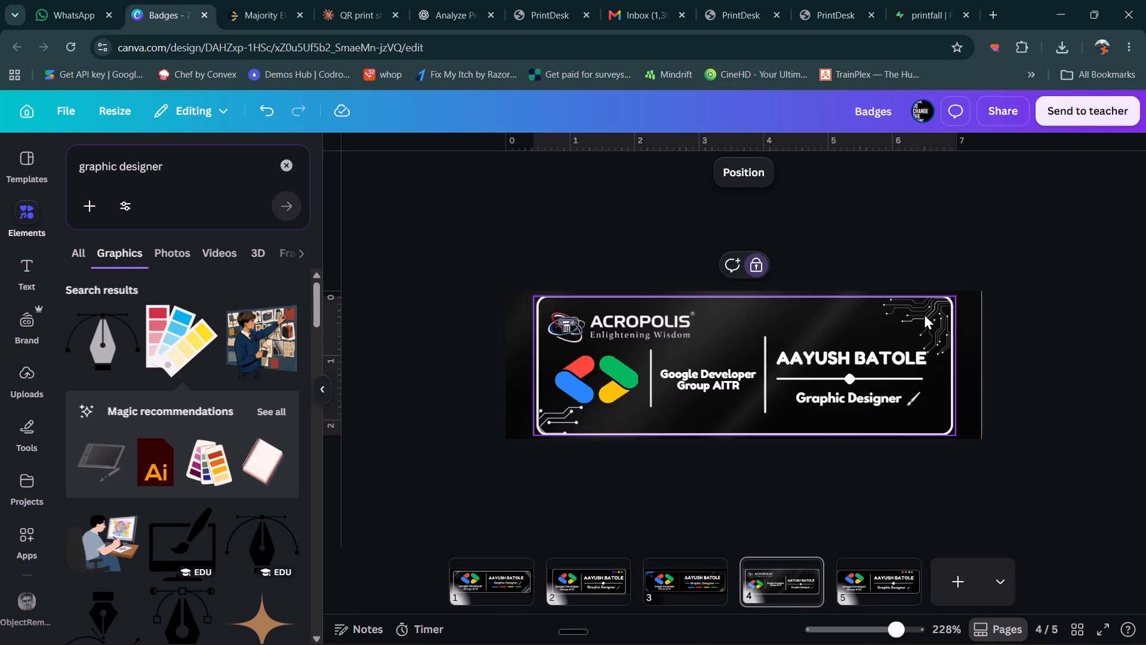
{"action": "left_click", "coordinate": [731, 509]}
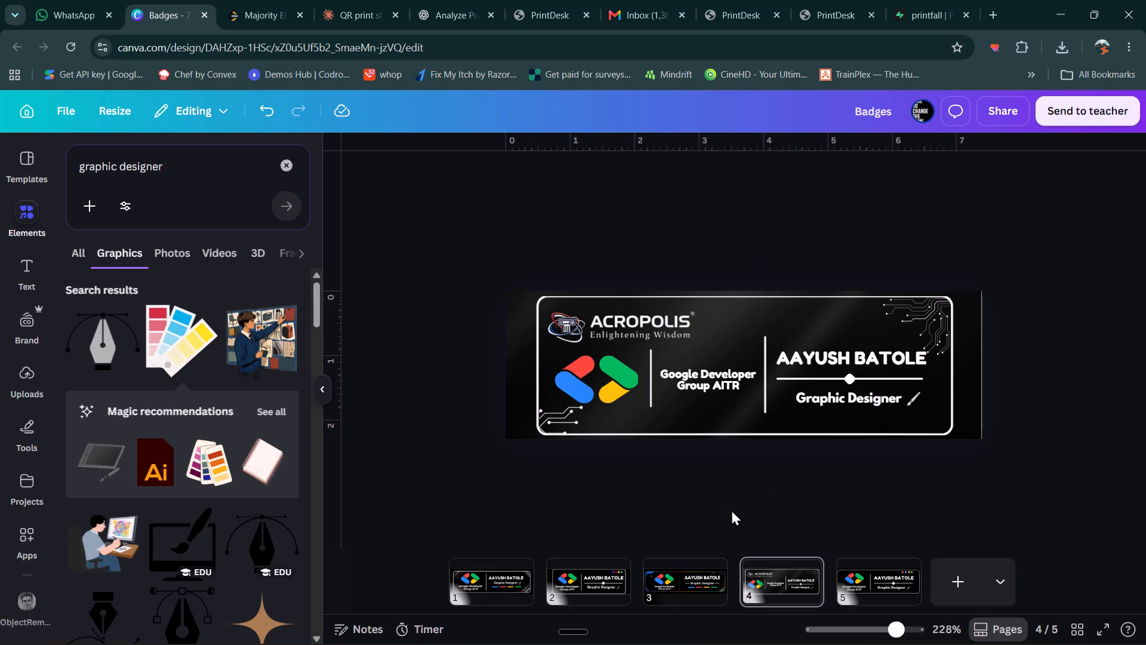
{"action": "left_click", "coordinate": [876, 588]}
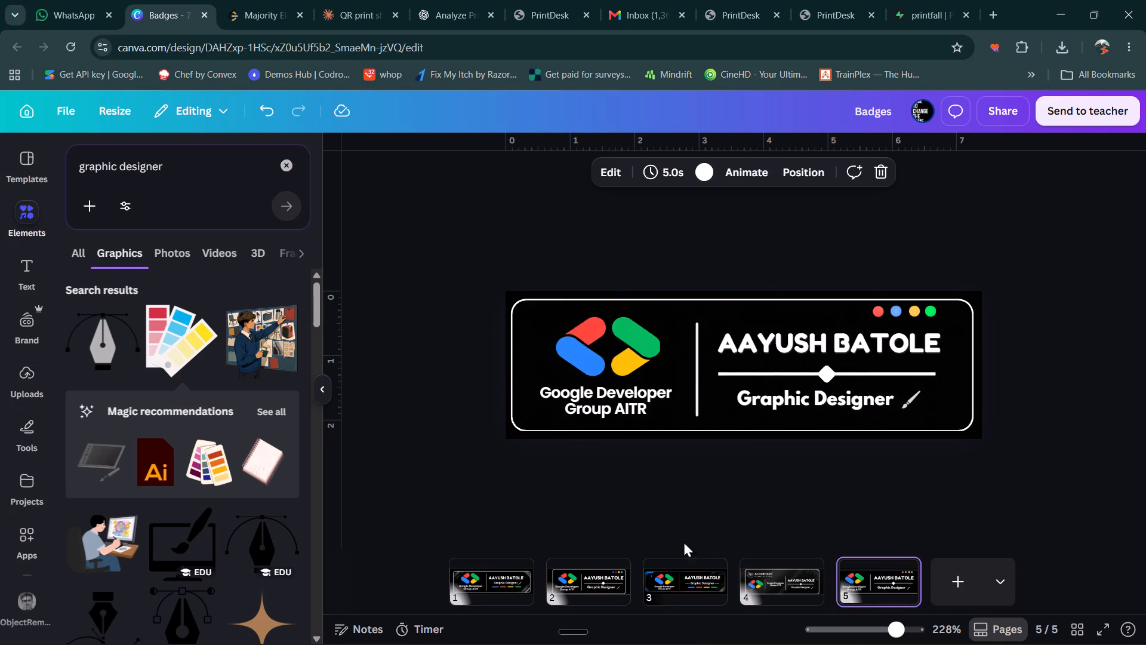
{"action": "left_click", "coordinate": [772, 581]}
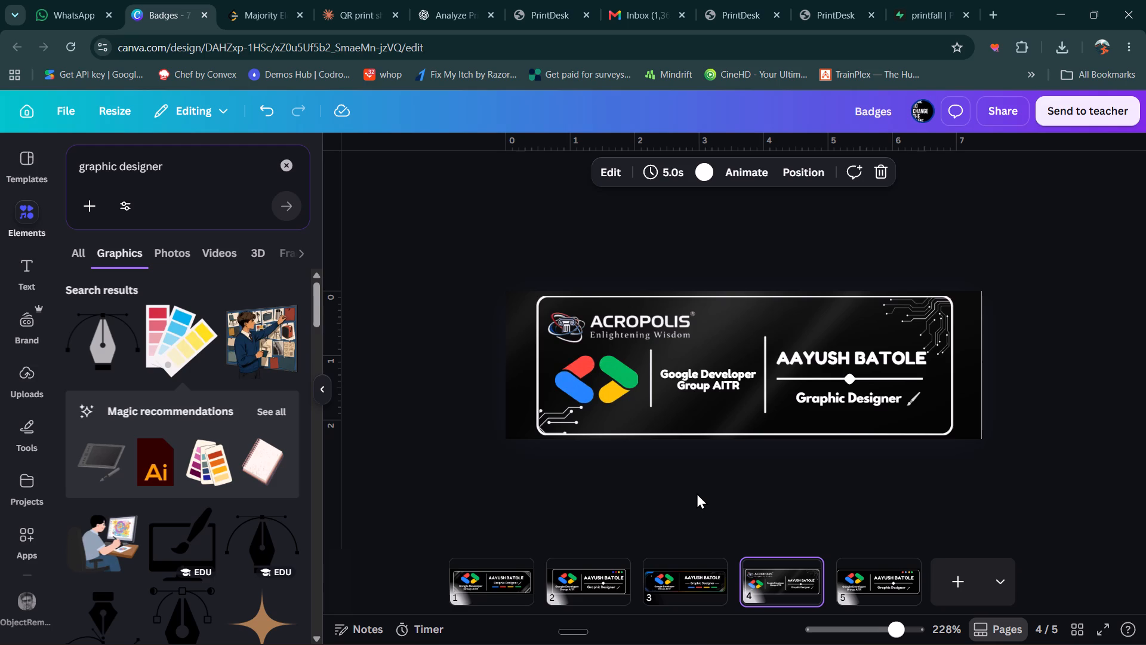
{"action": "key", "text": "Left"}
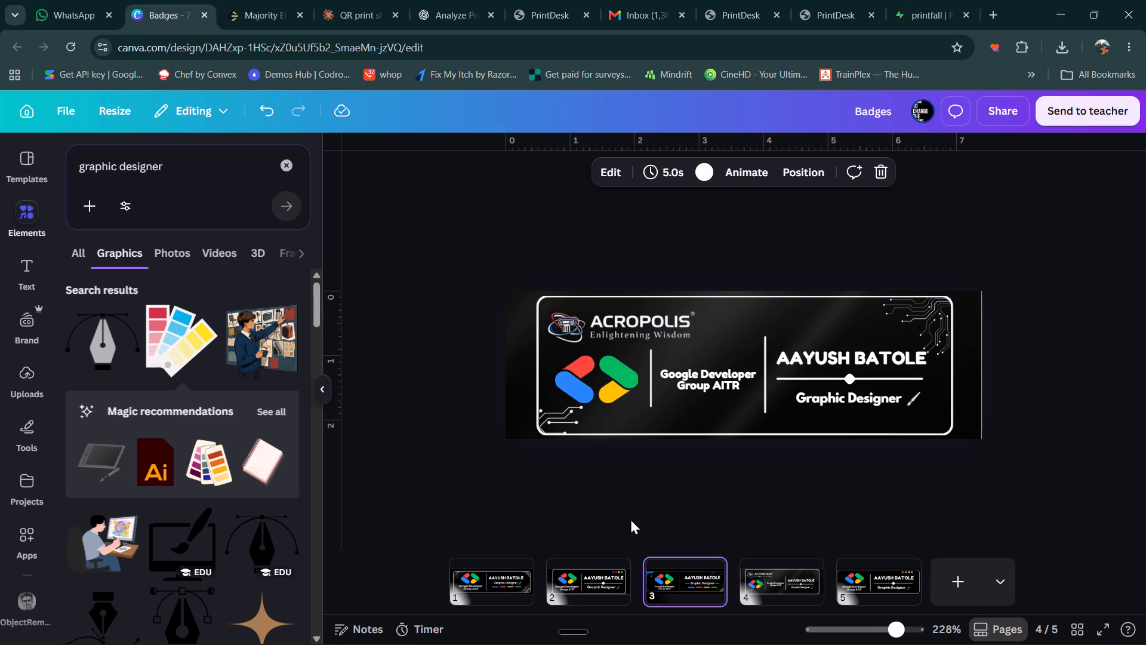
{"action": "key", "text": "Left"}
{"action": "key", "text": "Left"}
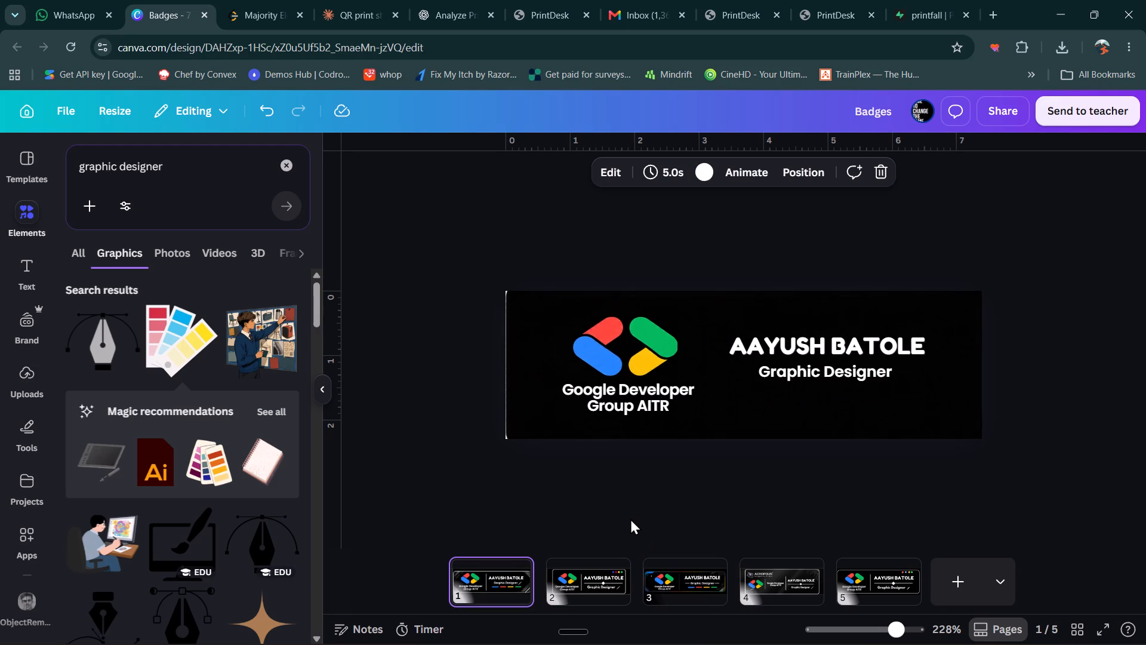
{"action": "key", "text": "Right"}
{"action": "key", "text": "Right"}
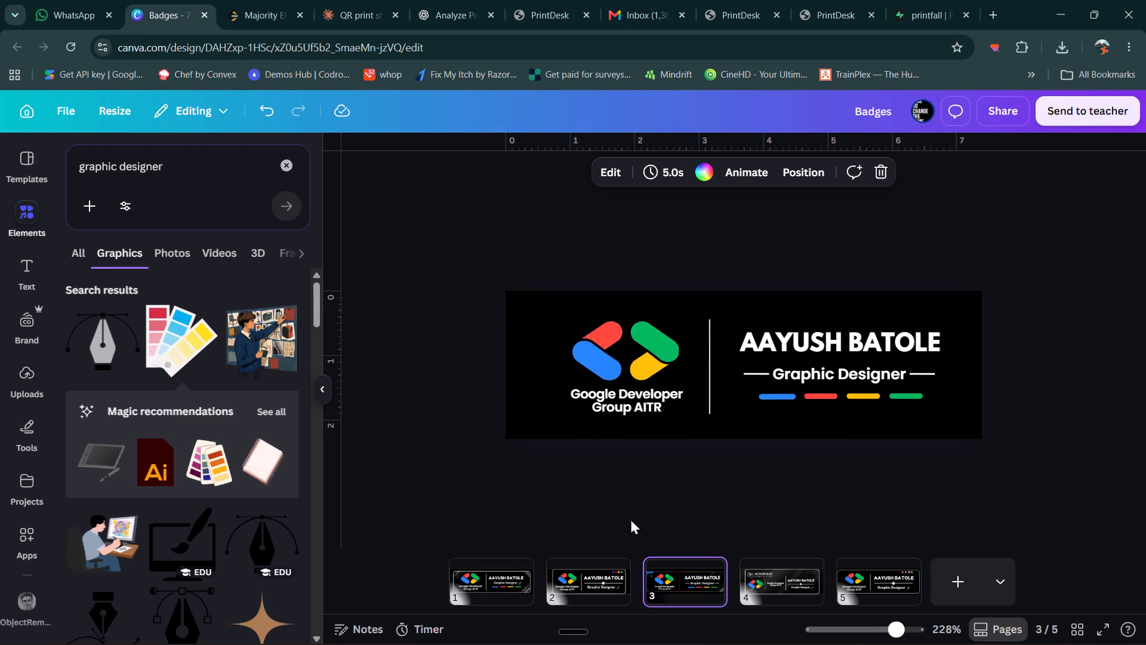
{"action": "key", "text": "Right"}
{"action": "key", "text": "Left"}
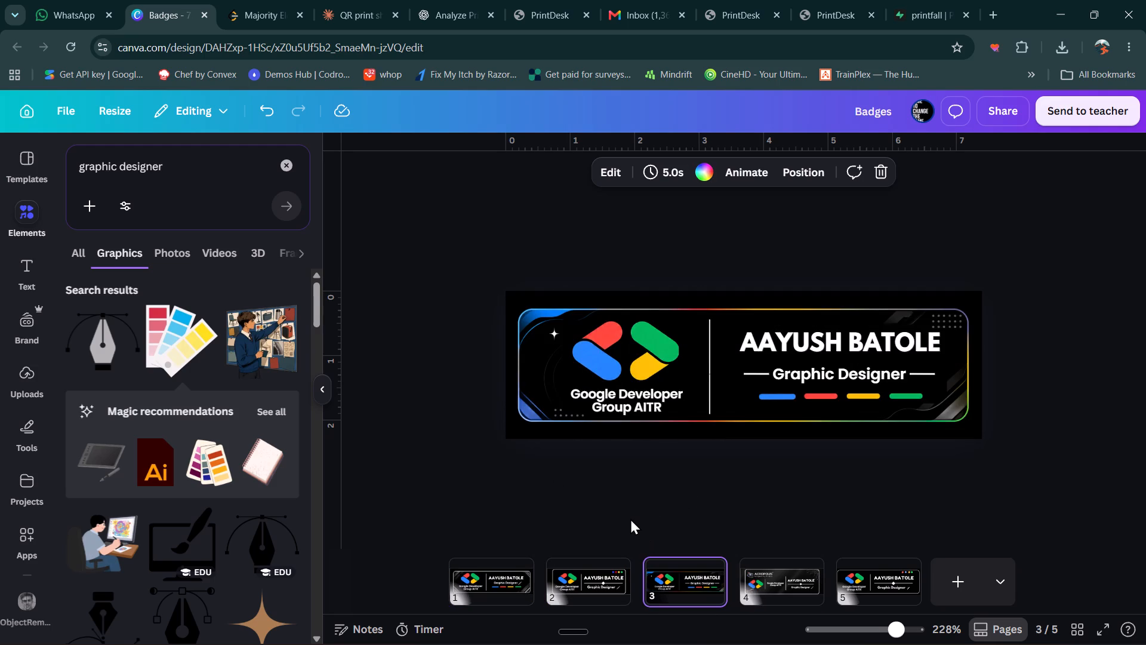
{"action": "key", "text": "Right"}
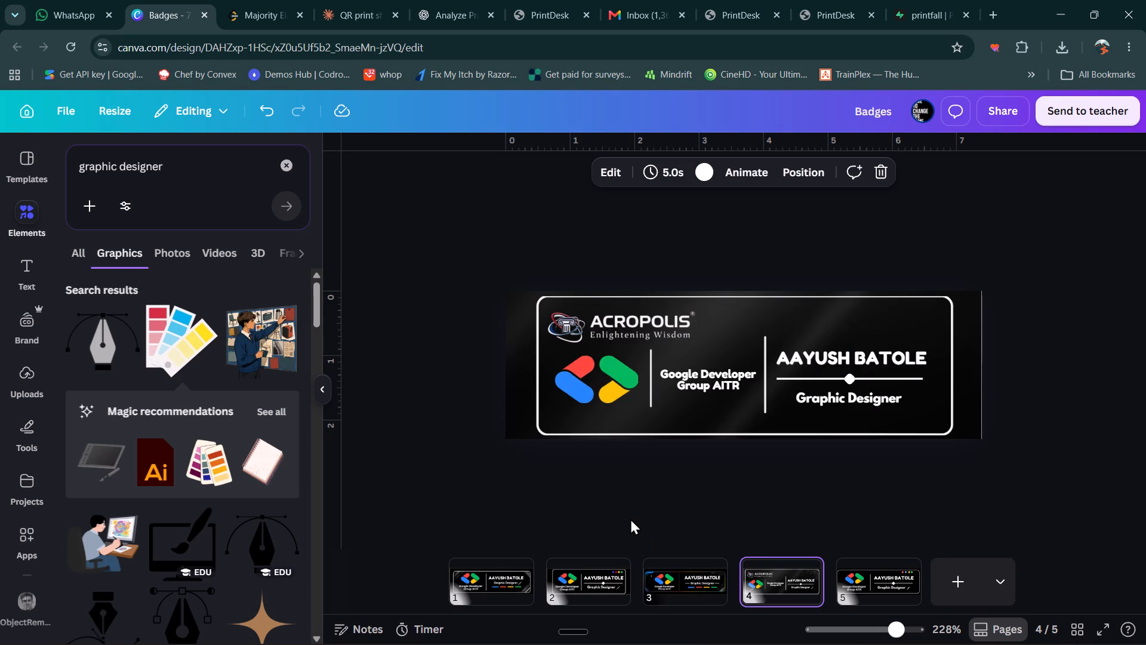
Browse the graphics results for "graphic" and add the black-and-white wavy stripe pattern to page 5.
{"action": "key", "text": "Right"}
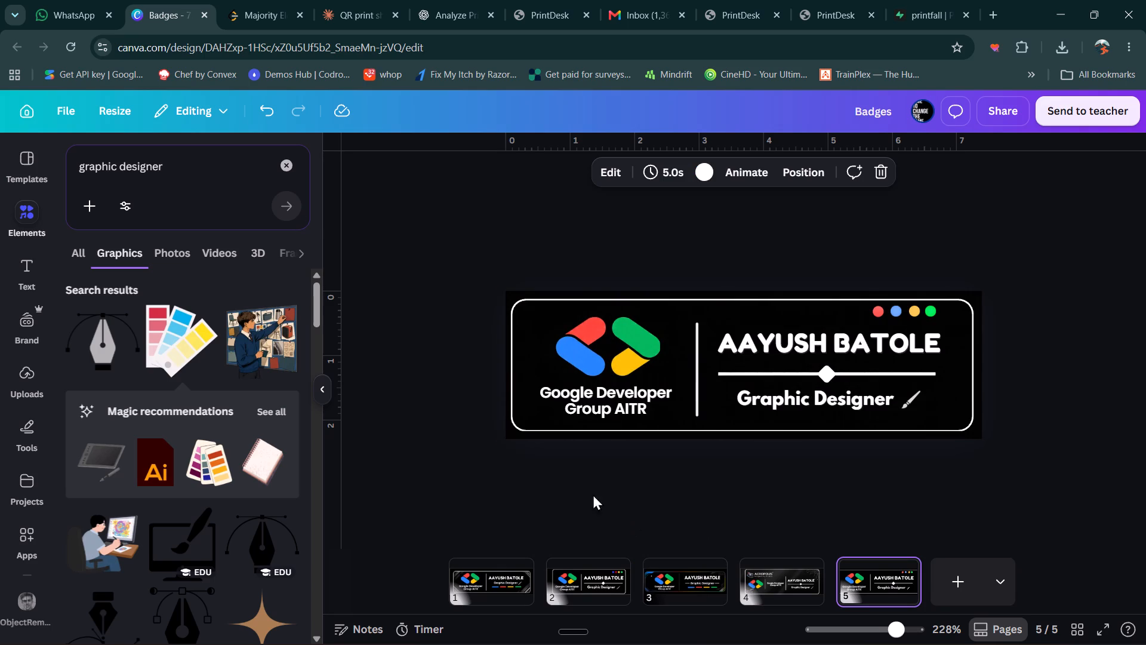
{"action": "left_click", "coordinate": [284, 164]}
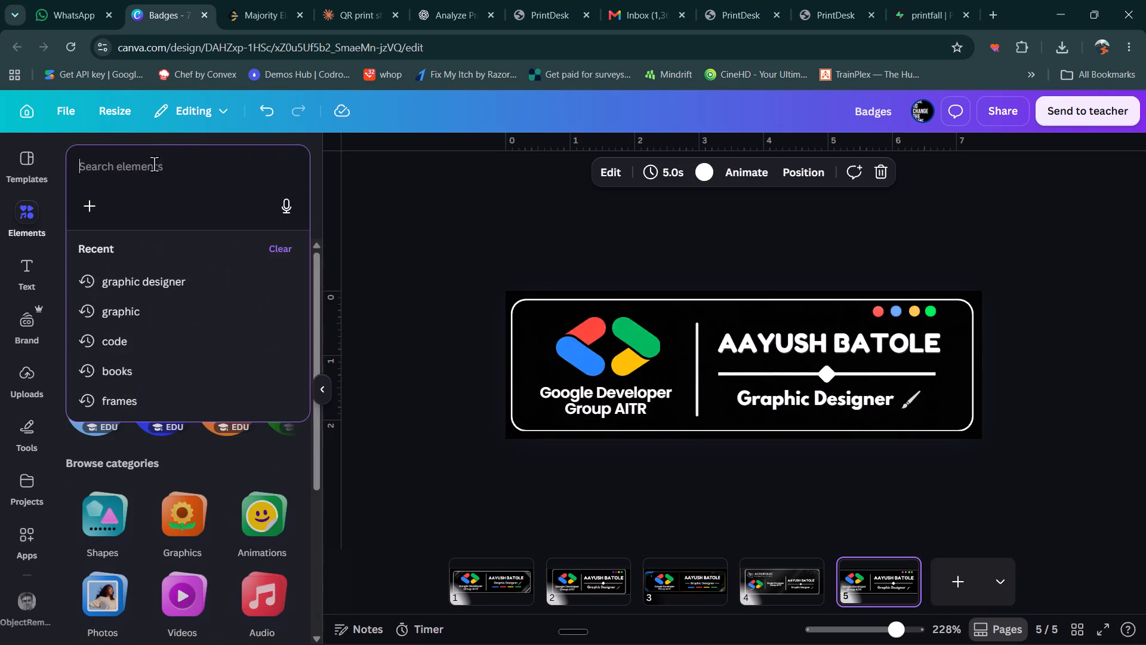
{"action": "left_click", "coordinate": [133, 306]}
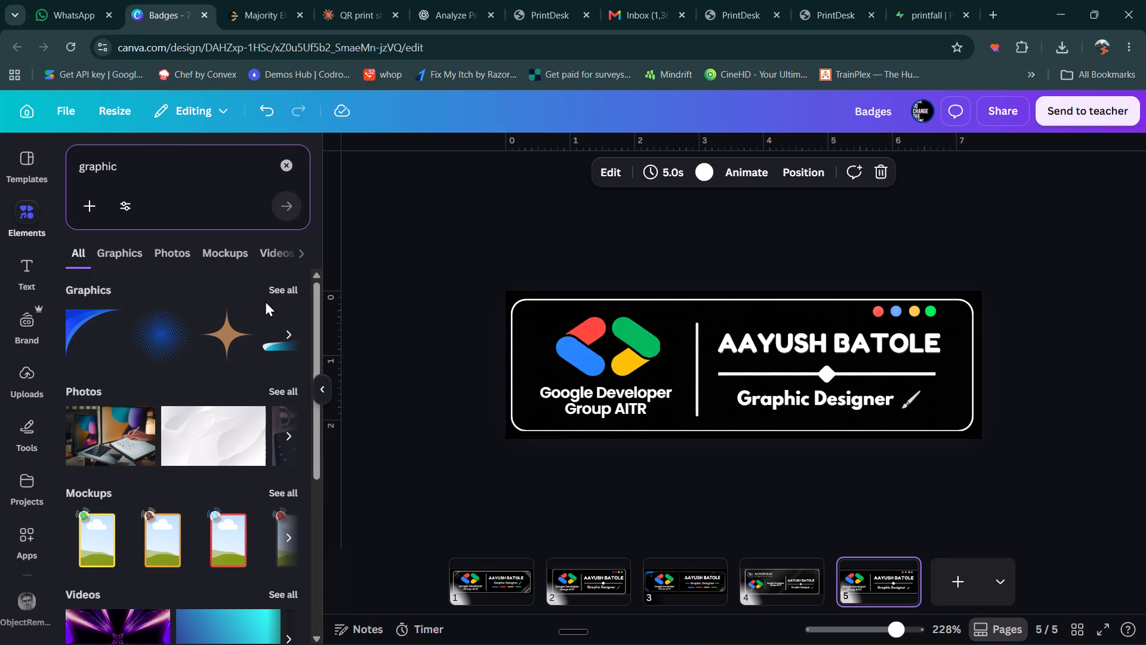
{"action": "left_click", "coordinate": [273, 288]}
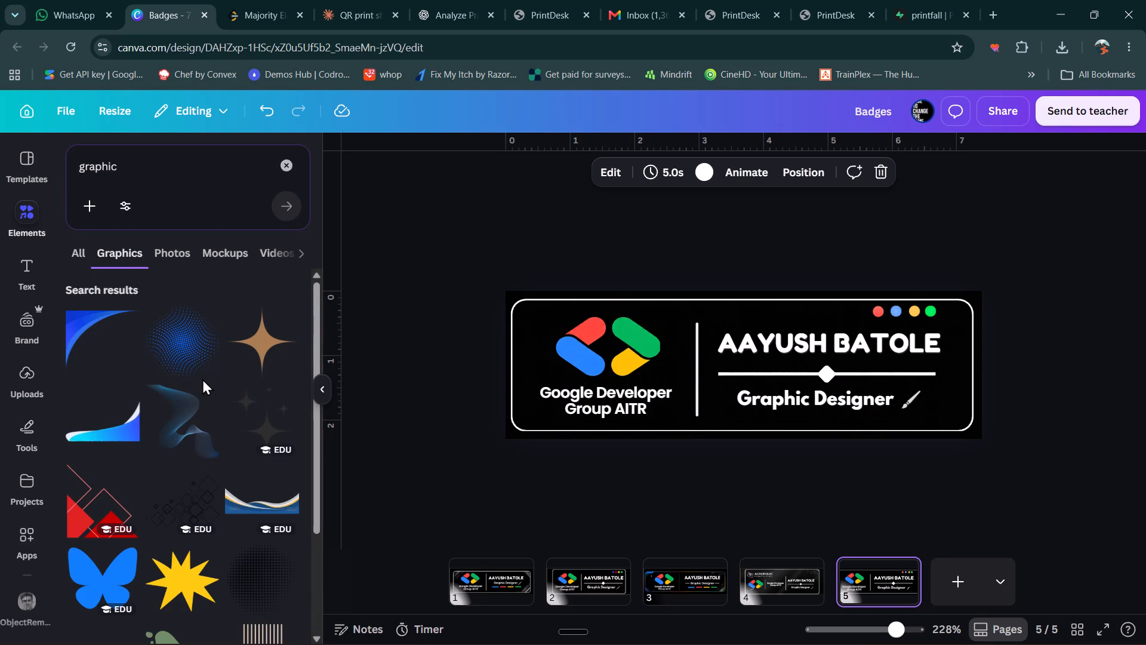
{"action": "scroll", "coordinate": [202, 379], "scroll_direction": "down", "scroll_amount": 5}
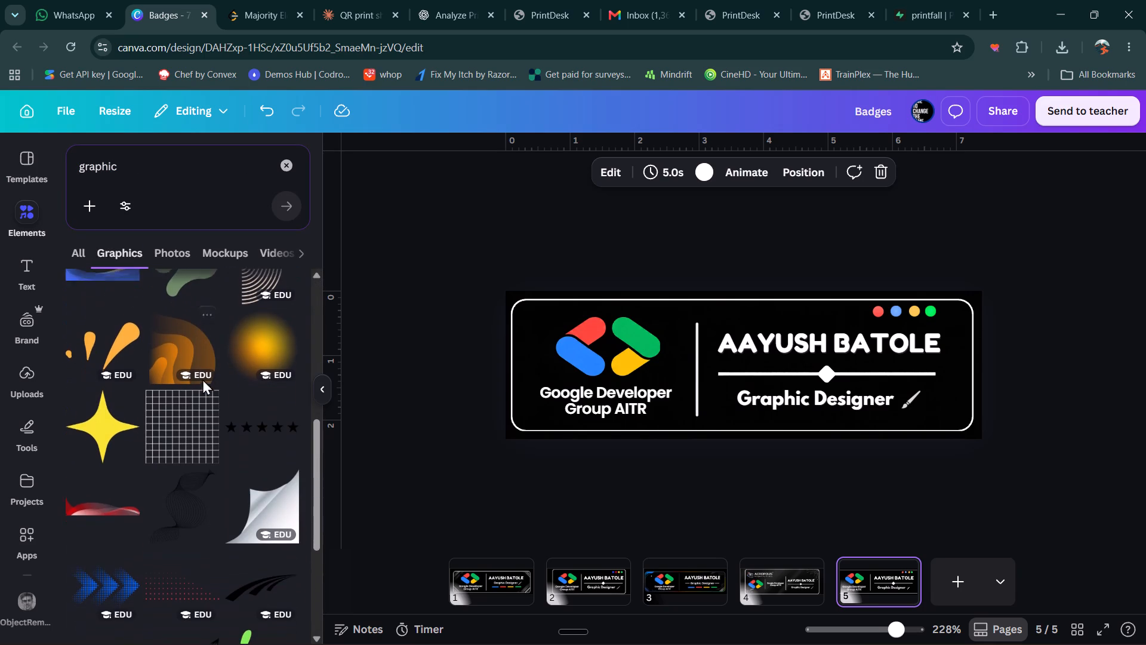
{"action": "scroll", "coordinate": [202, 379], "scroll_direction": "down", "scroll_amount": 2}
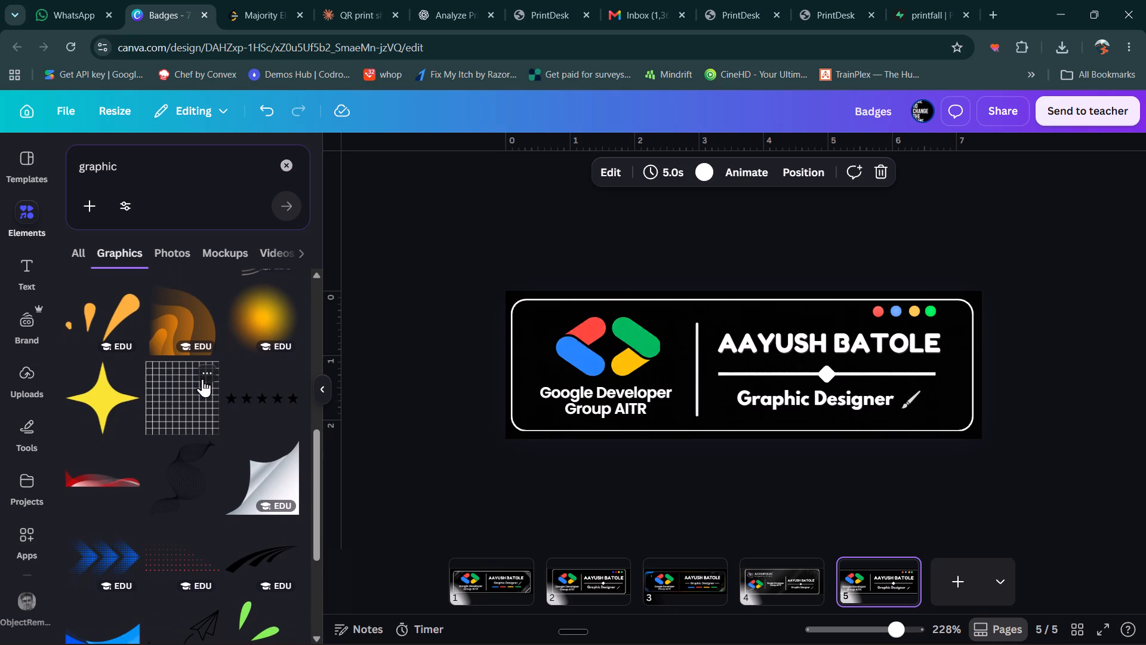
{"action": "scroll", "coordinate": [202, 379], "scroll_direction": "down", "scroll_amount": 1}
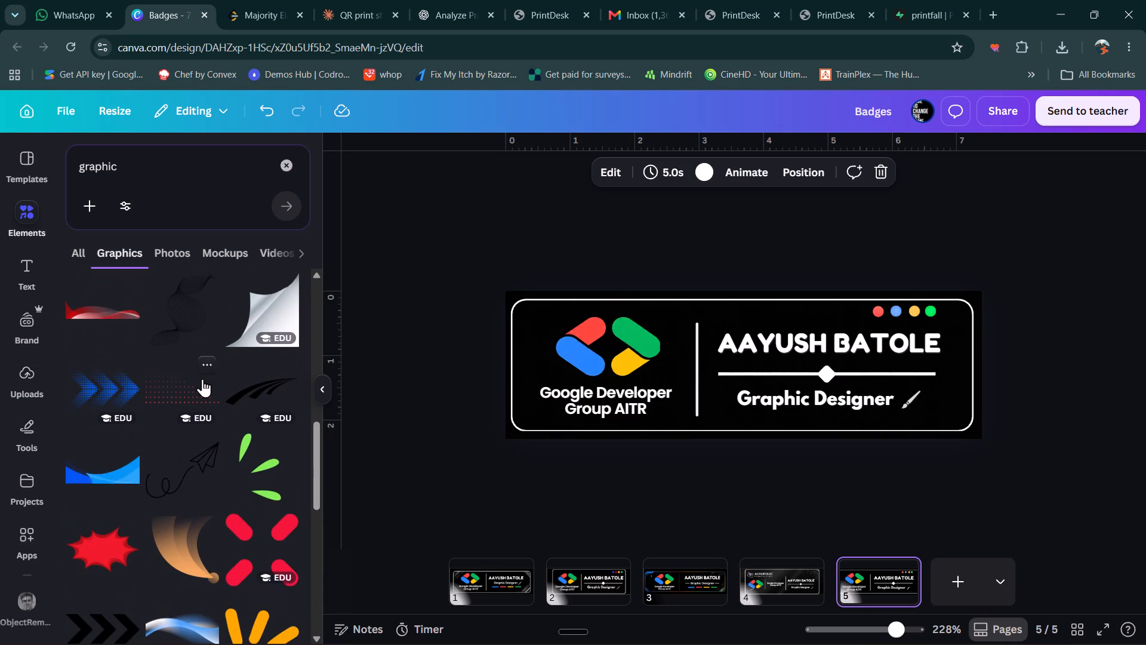
{"action": "scroll", "coordinate": [202, 379], "scroll_direction": "down", "scroll_amount": 2}
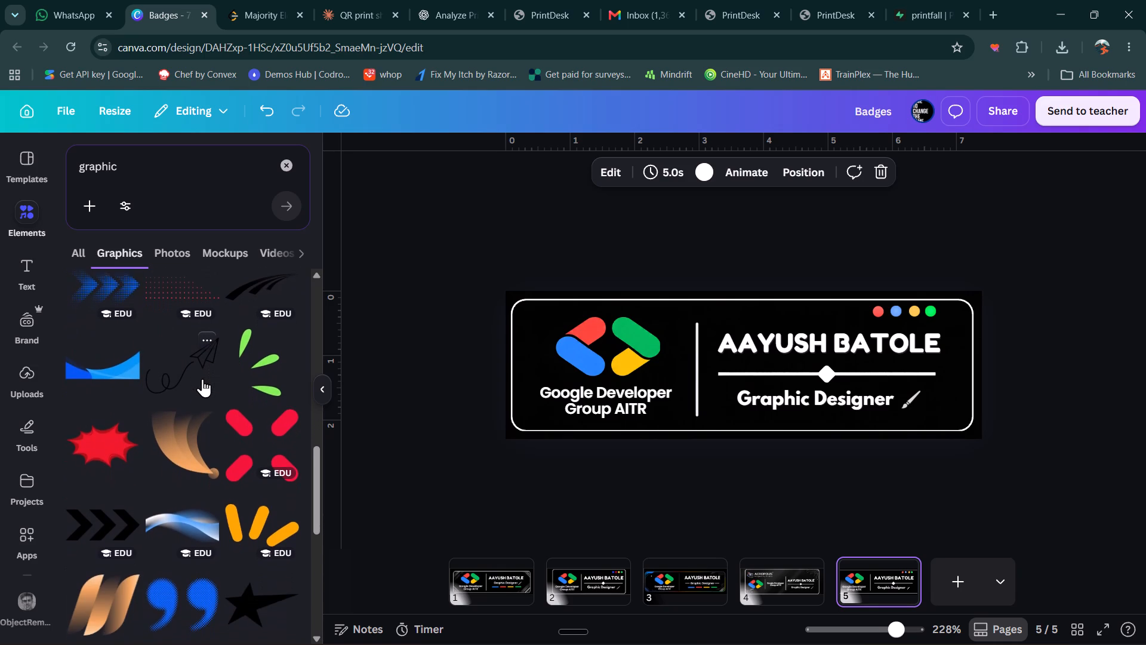
{"action": "scroll", "coordinate": [202, 379], "scroll_direction": "down", "scroll_amount": 3}
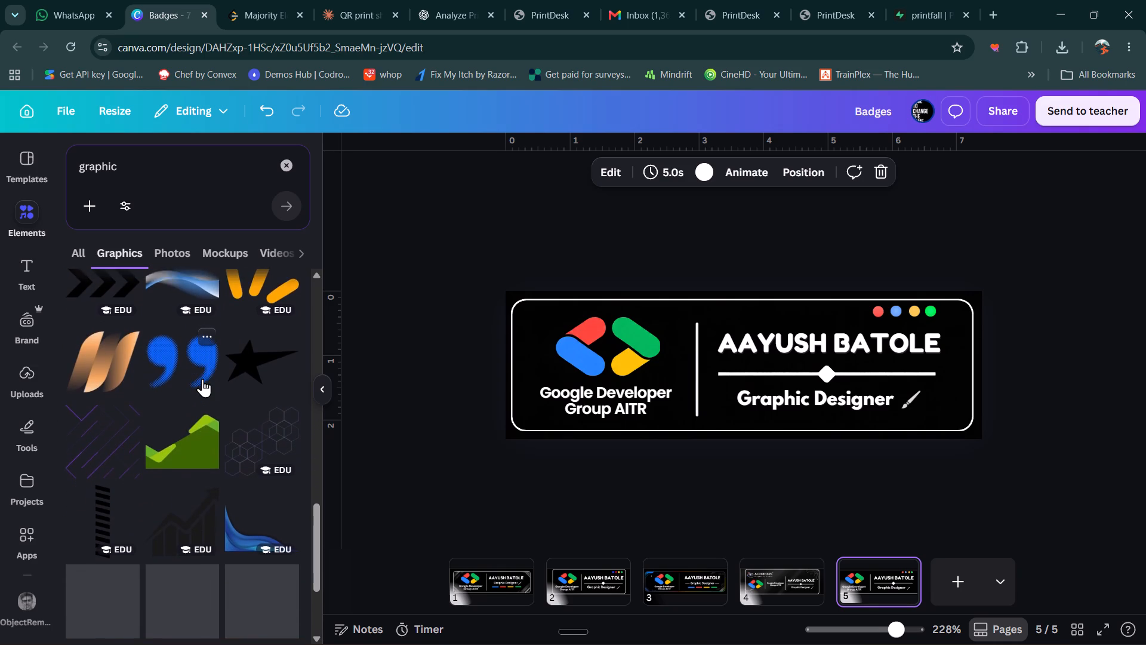
{"action": "scroll", "coordinate": [202, 379], "scroll_direction": "down", "scroll_amount": 3}
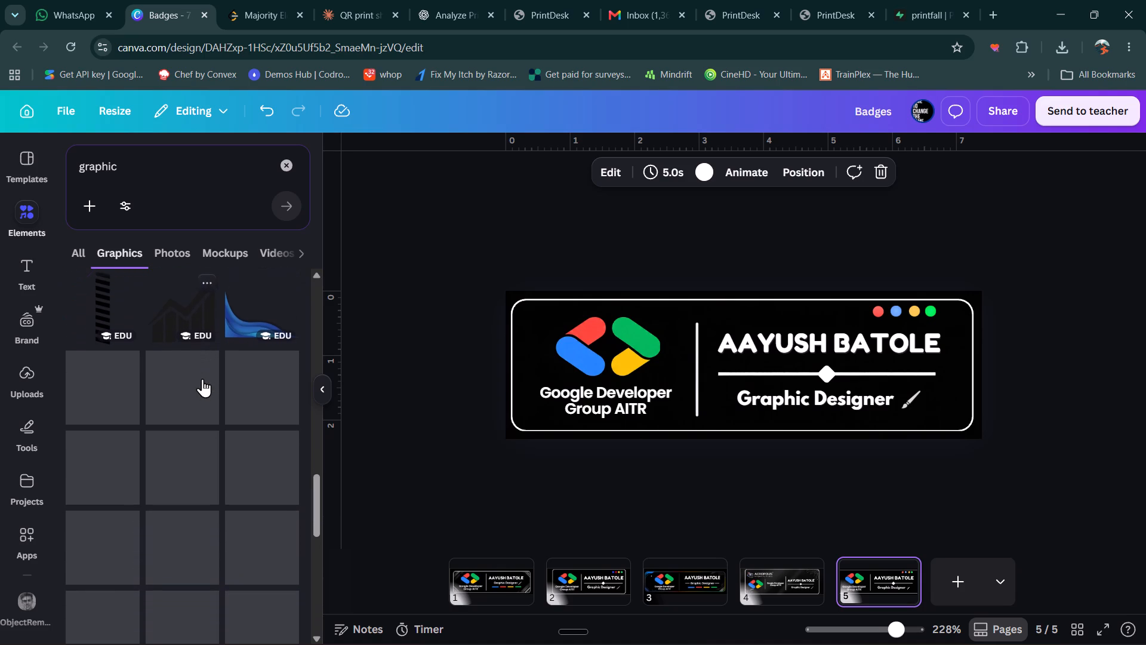
{"action": "scroll", "coordinate": [202, 379], "scroll_direction": "down", "scroll_amount": 1}
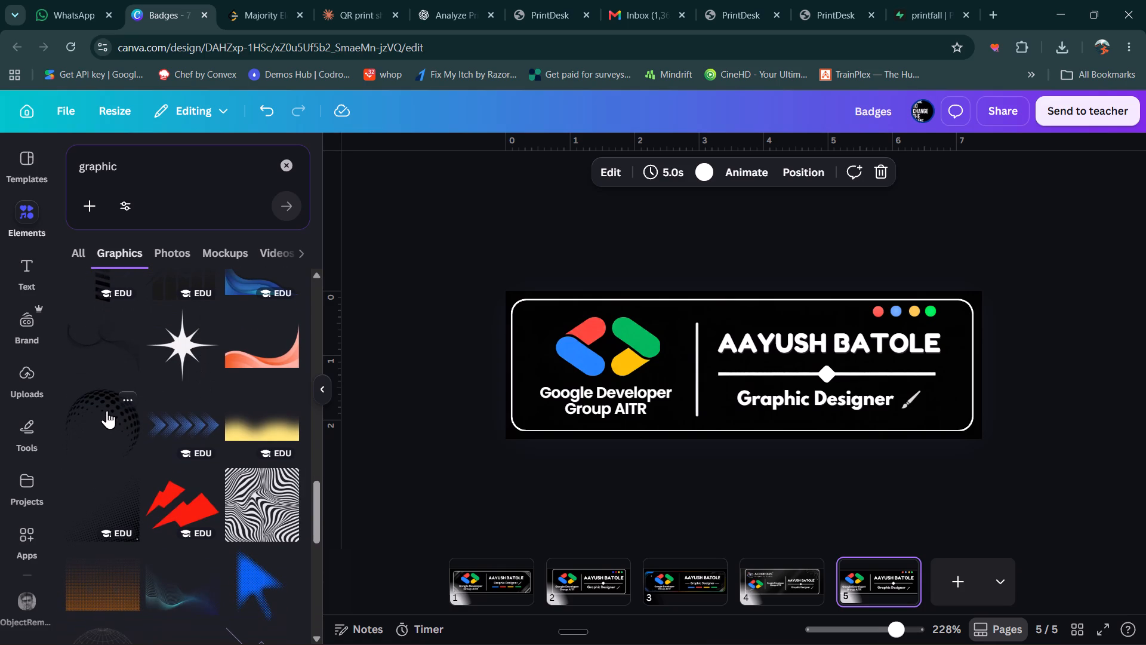
{"action": "left_click", "coordinate": [253, 494]}
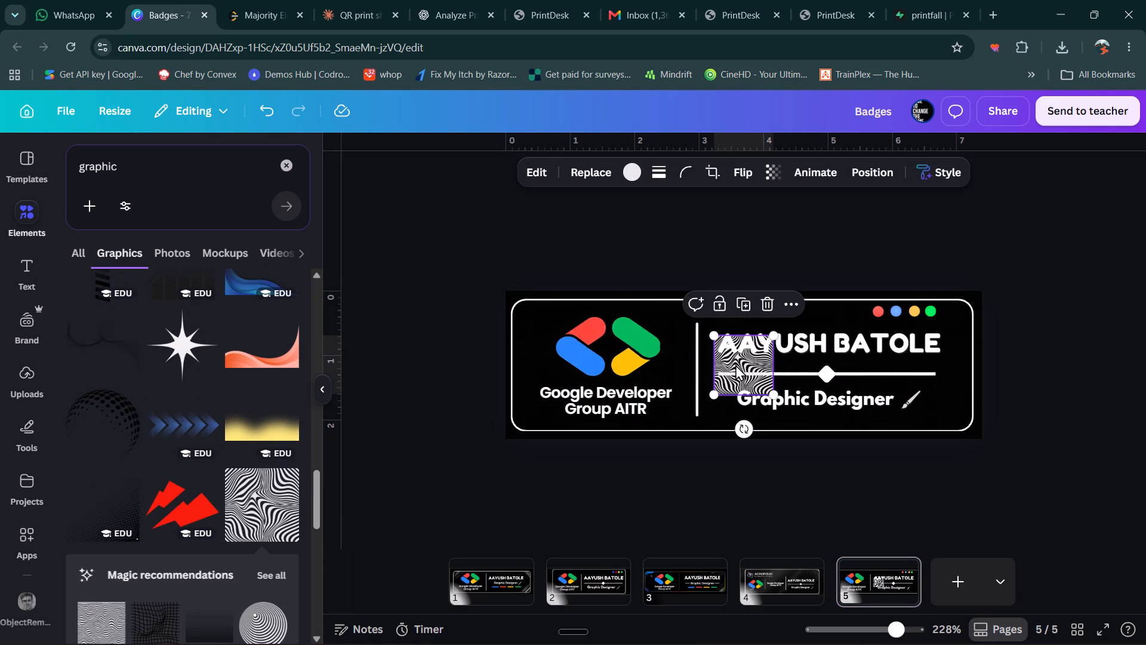
Align the stripe pattern with the badge page's top-left corner and enlarge it to about the page's height.
{"action": "left_click_drag", "start_coordinate": [735, 364], "coordinate": [523, 320]}
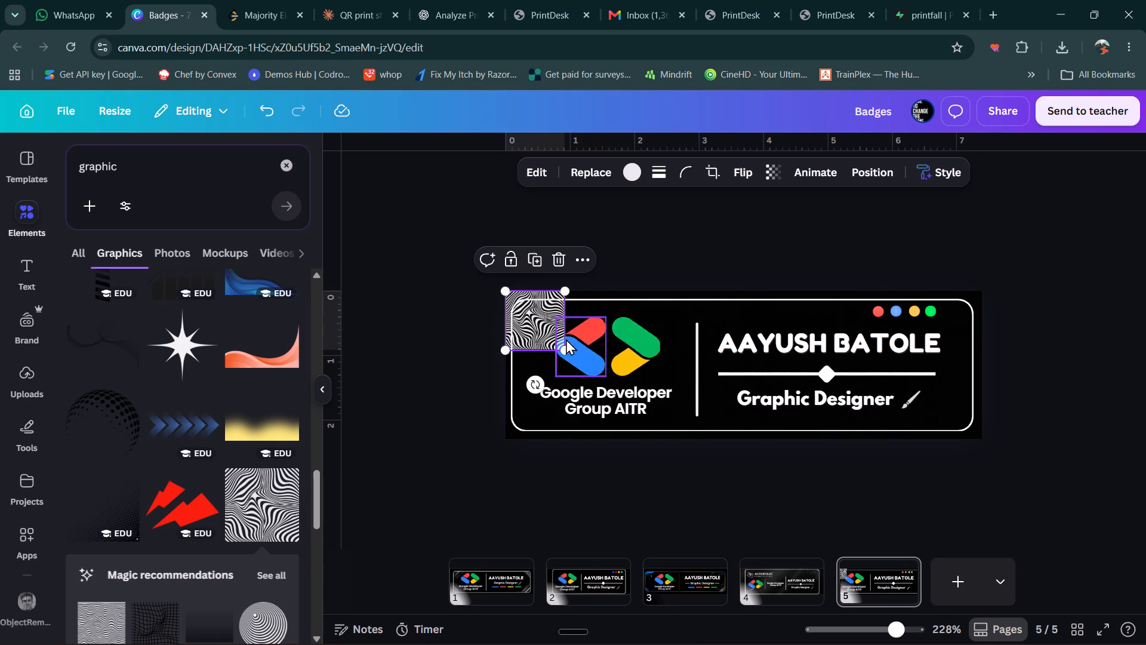
{"action": "left_click", "coordinate": [544, 325]}
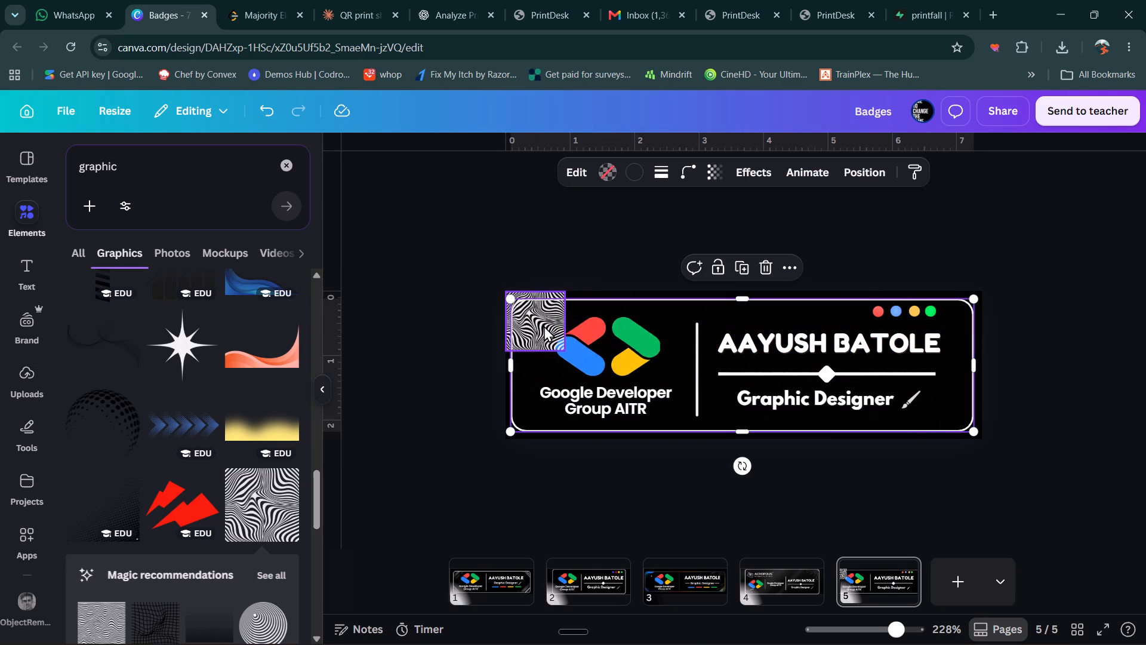
{"action": "left_click", "coordinate": [543, 331]}
{"action": "left_click_drag", "start_coordinate": [566, 346], "coordinate": [871, 344]}
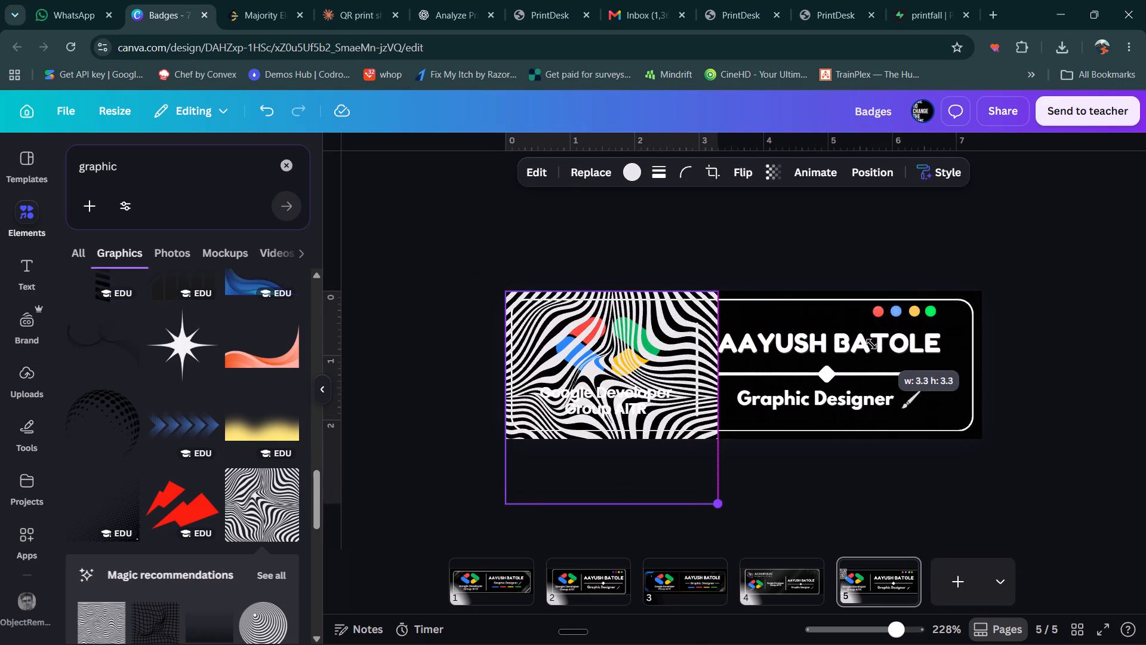
{"action": "left_click_drag", "start_coordinate": [871, 344], "coordinate": [756, 340]}
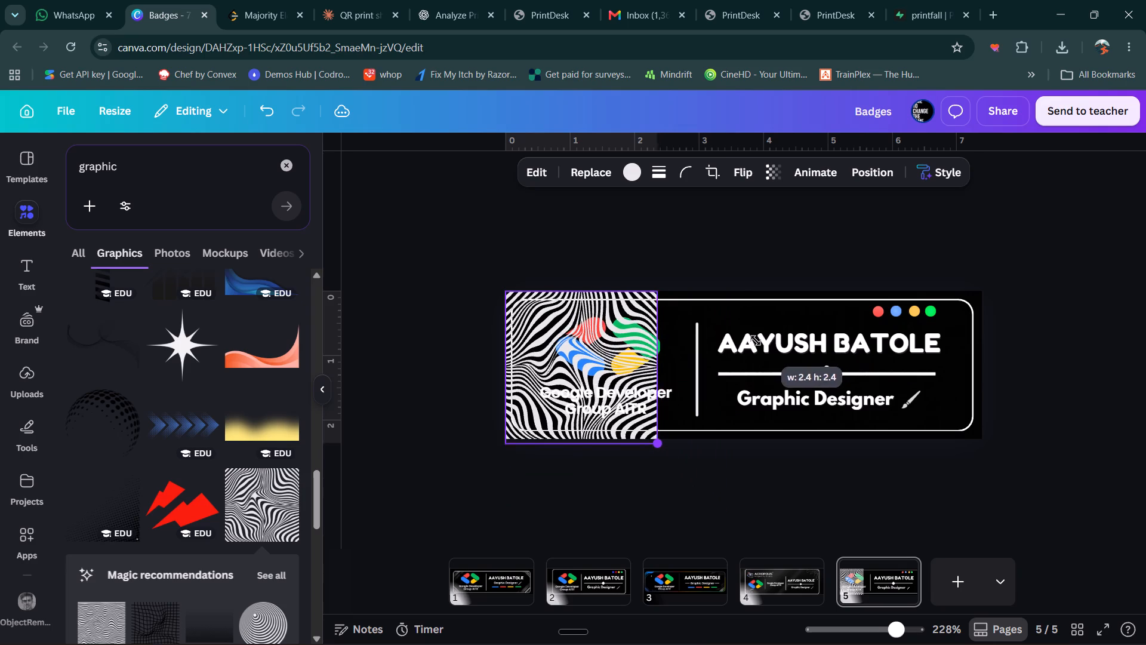
{"action": "left_click_drag", "start_coordinate": [756, 340], "coordinate": [749, 340]}
{"action": "left_click", "coordinate": [603, 367]}
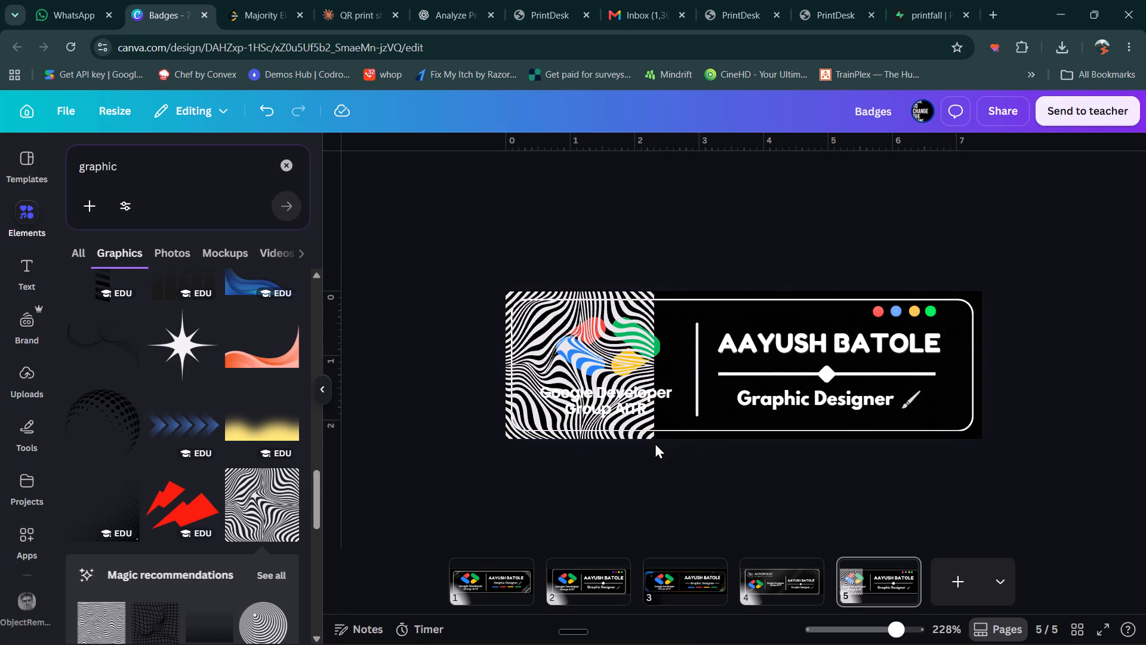
Enlarge the stripe pattern on page 5 until it spans the full width of the badge.
{"action": "left_click", "coordinate": [645, 434]}
{"action": "left_click_drag", "start_coordinate": [653, 439], "coordinate": [882, 477]}
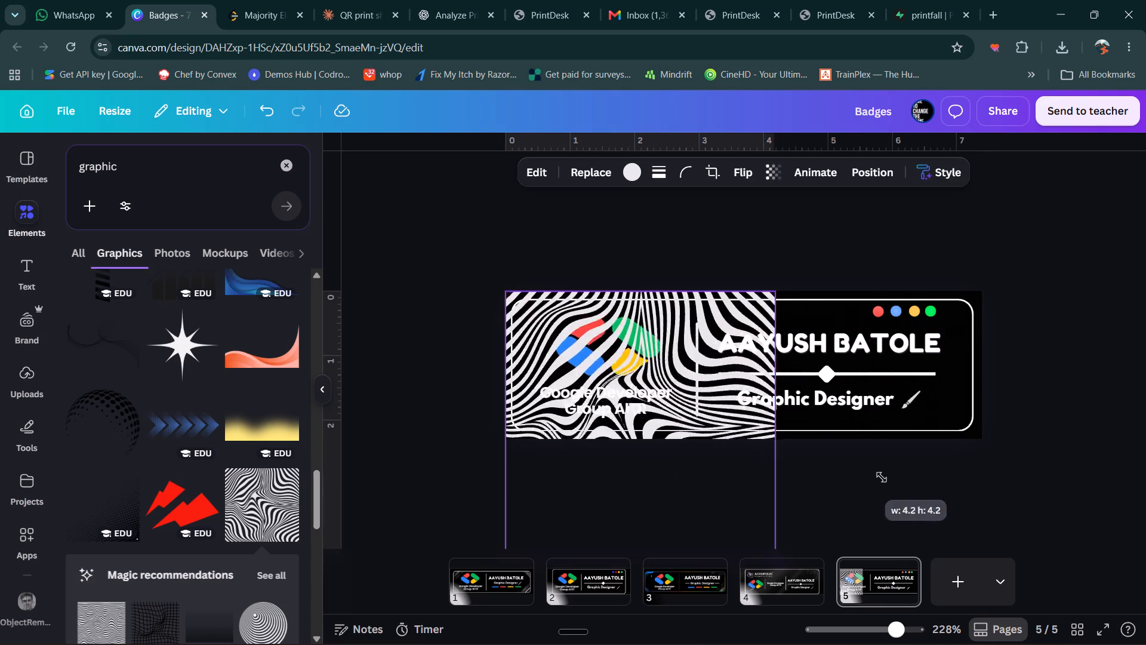
{"action": "left_click_drag", "start_coordinate": [882, 477], "coordinate": [1145, 576]}
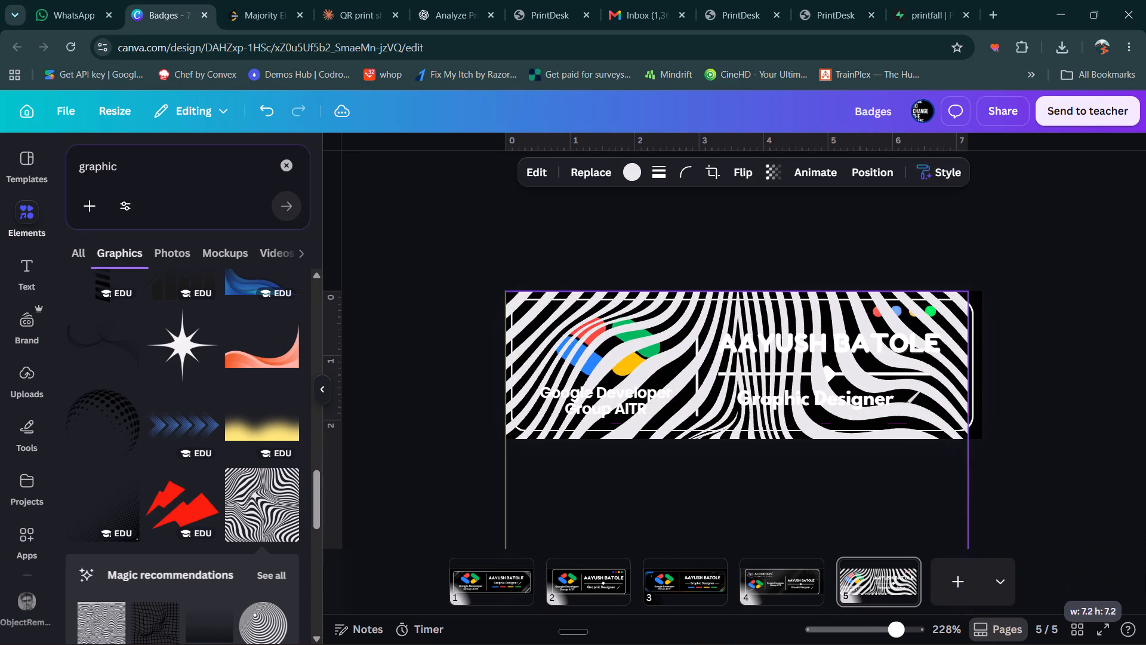
{"action": "left_click_drag", "start_coordinate": [1145, 576], "coordinate": [1145, 591]}
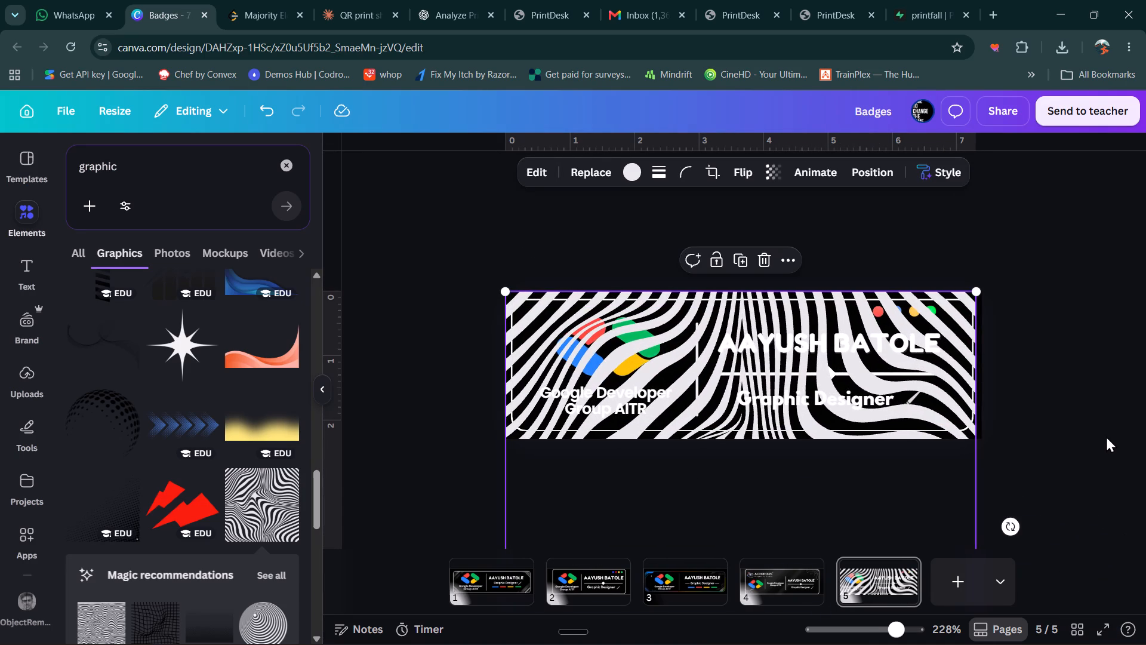
{"action": "left_click", "coordinate": [1077, 439]}
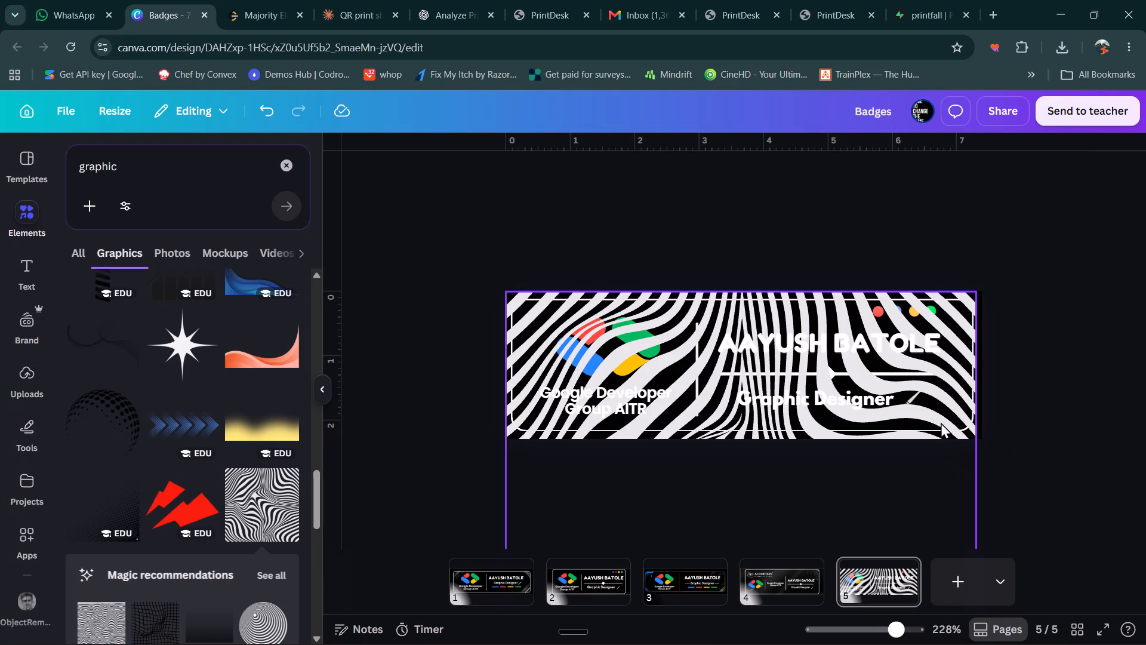
{"action": "left_click", "coordinate": [941, 422]}
{"action": "scroll", "coordinate": [941, 422], "scroll_direction": "down", "scroll_amount": 1}
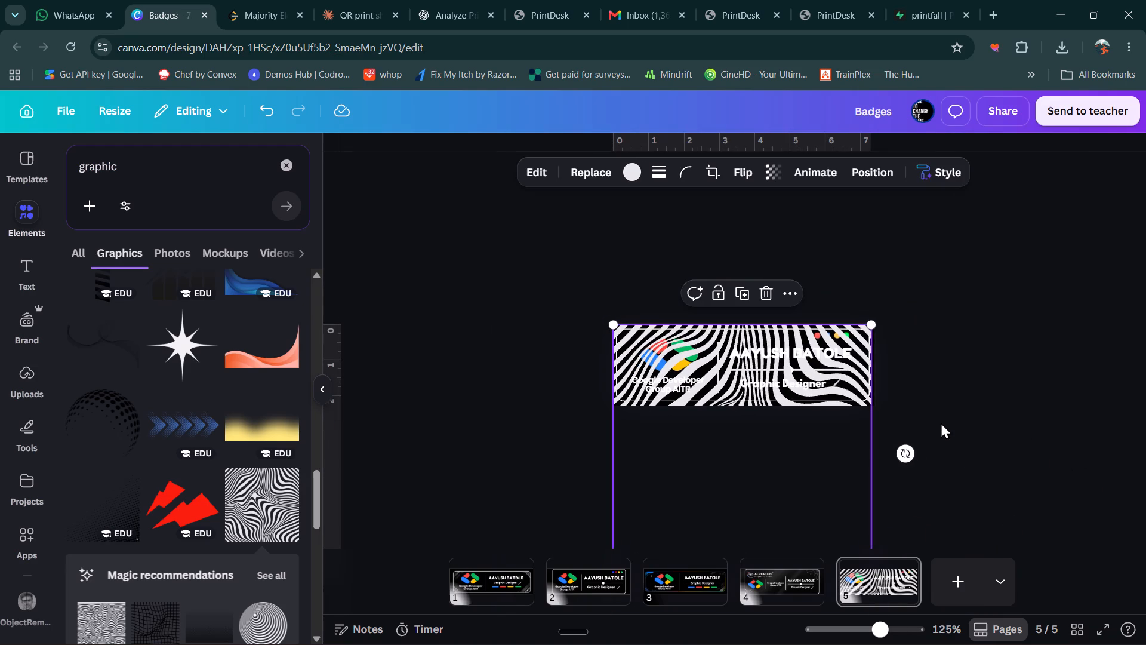
{"action": "left_click", "coordinate": [830, 514]}
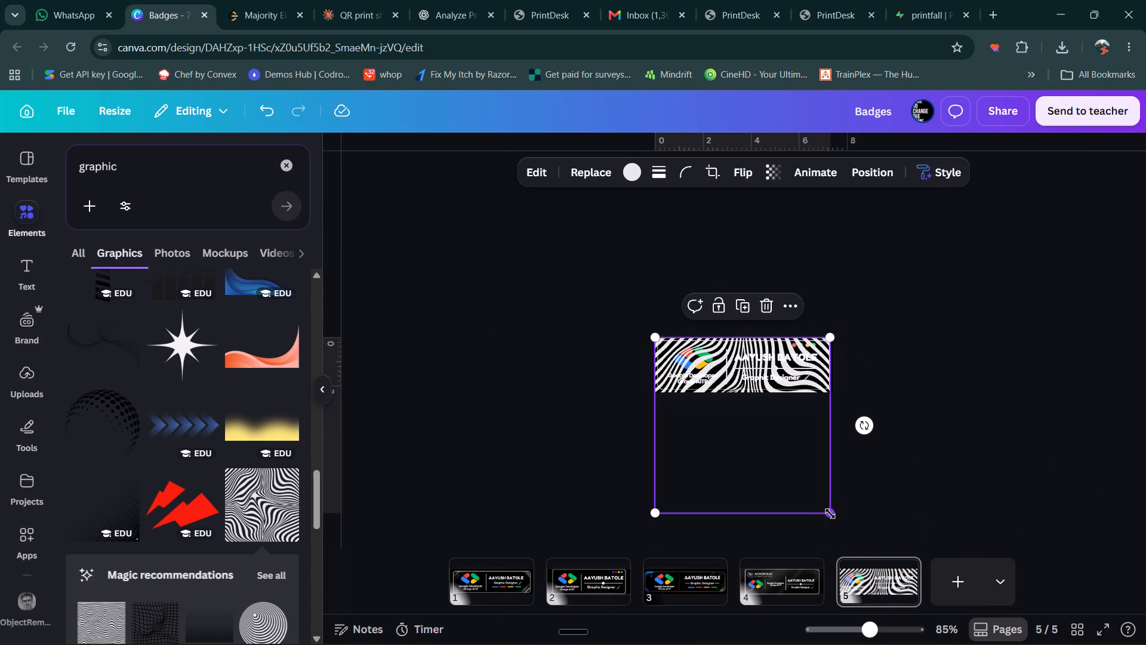
{"action": "left_click", "coordinate": [870, 340]}
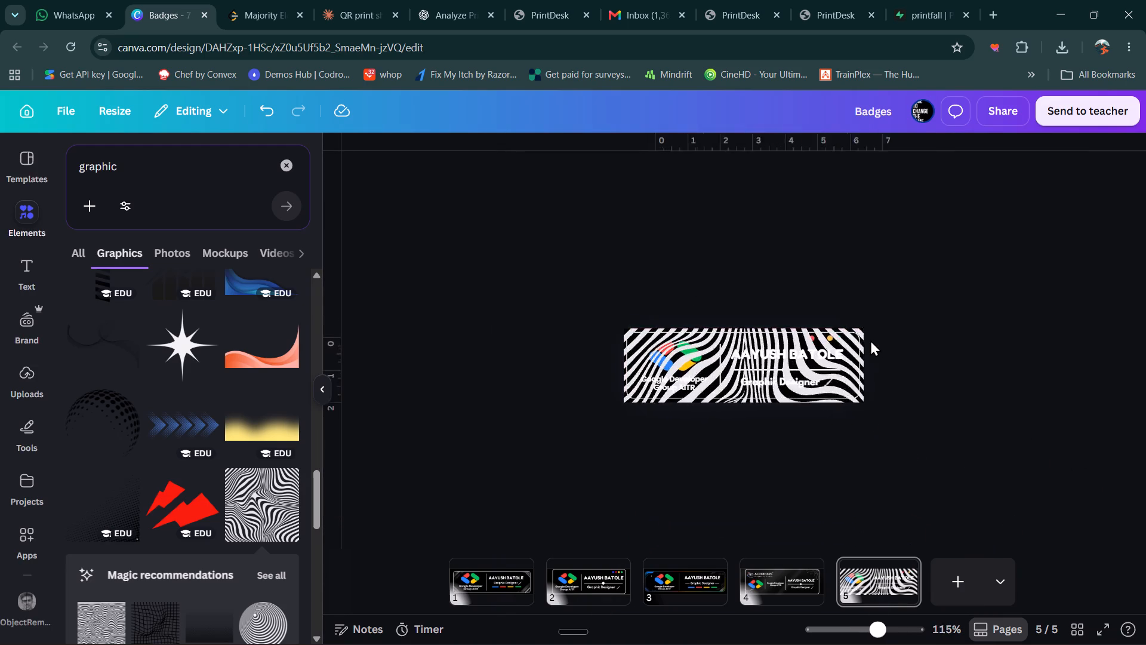
{"action": "scroll", "coordinate": [870, 340], "scroll_direction": "up", "scroll_amount": 1}
Set the stripe pattern's transparency to 7.
{"action": "left_click", "coordinate": [803, 294]}
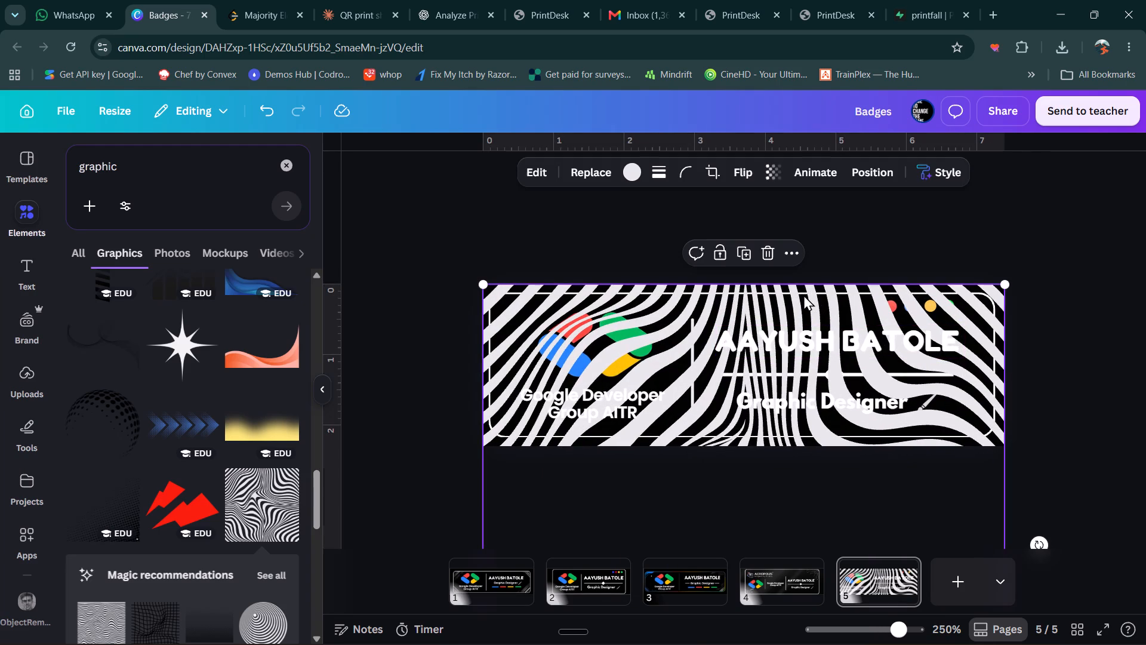
{"action": "left_click", "coordinate": [784, 173]}
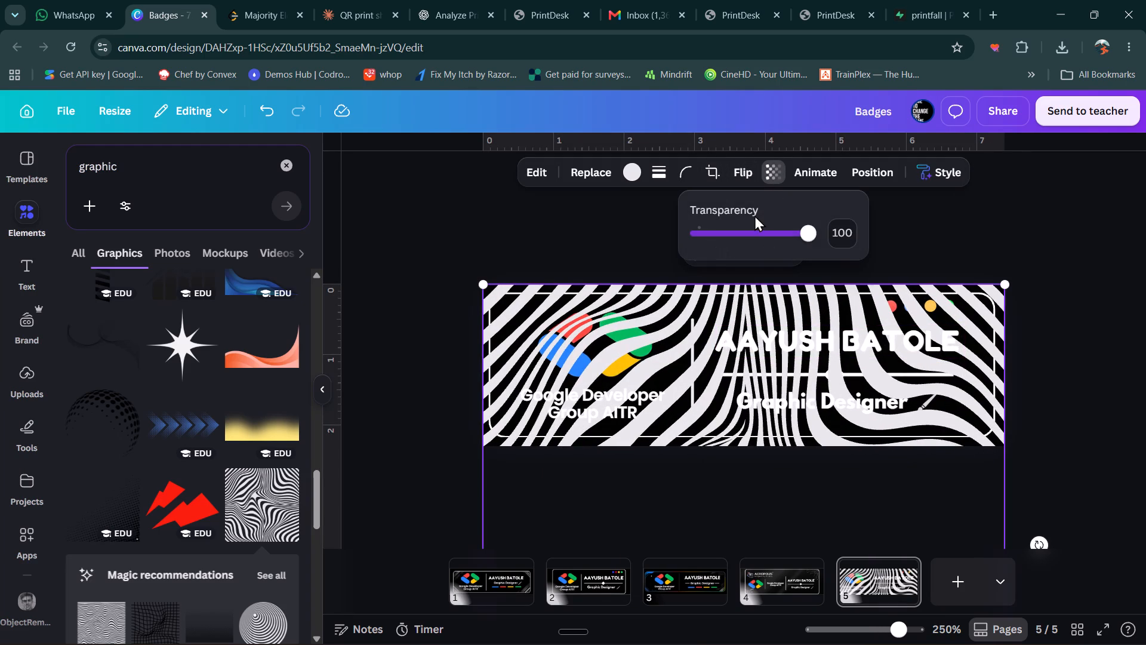
{"action": "left_click_drag", "start_coordinate": [758, 234], "coordinate": [707, 244]}
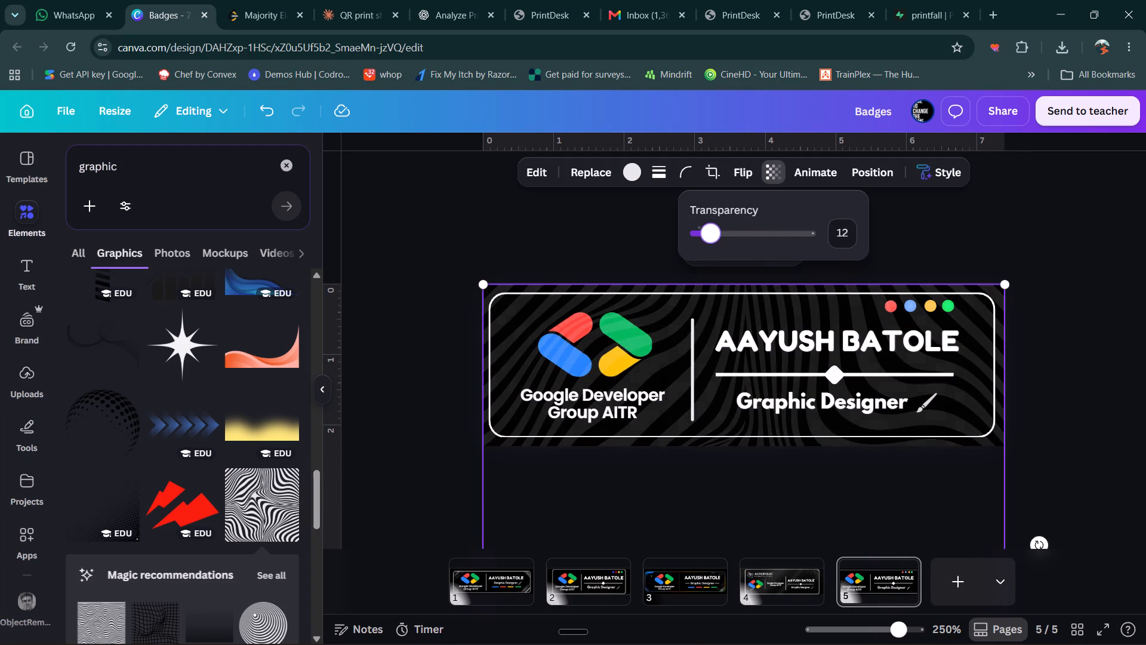
{"action": "left_click_drag", "start_coordinate": [707, 244], "coordinate": [704, 245]}
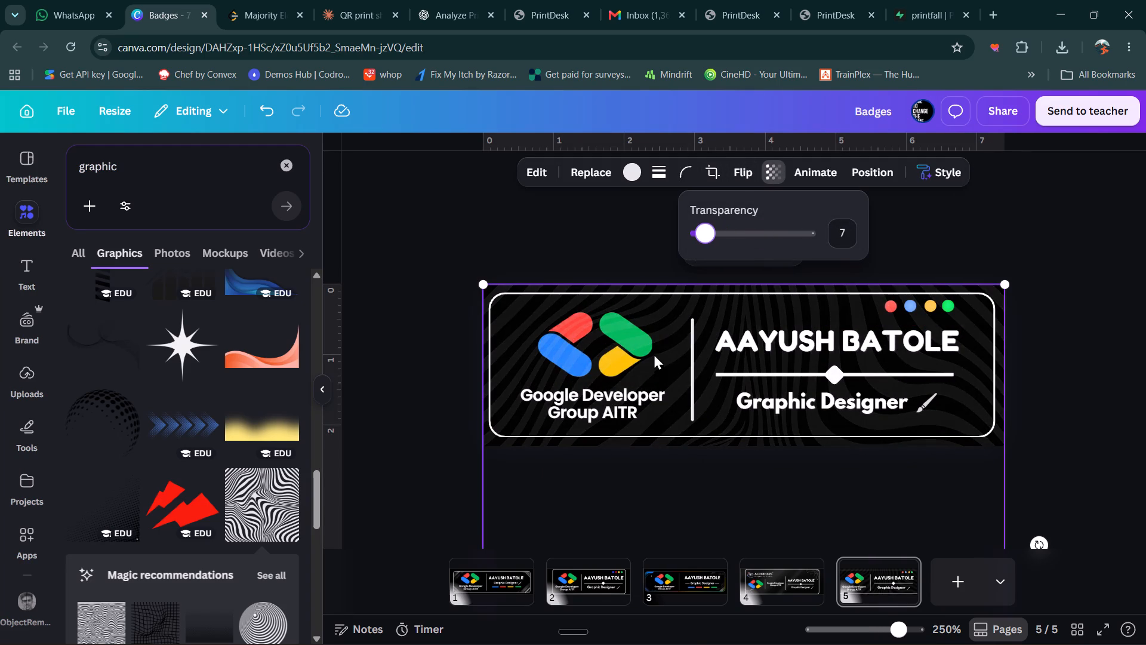
{"action": "left_click", "coordinate": [684, 320]}
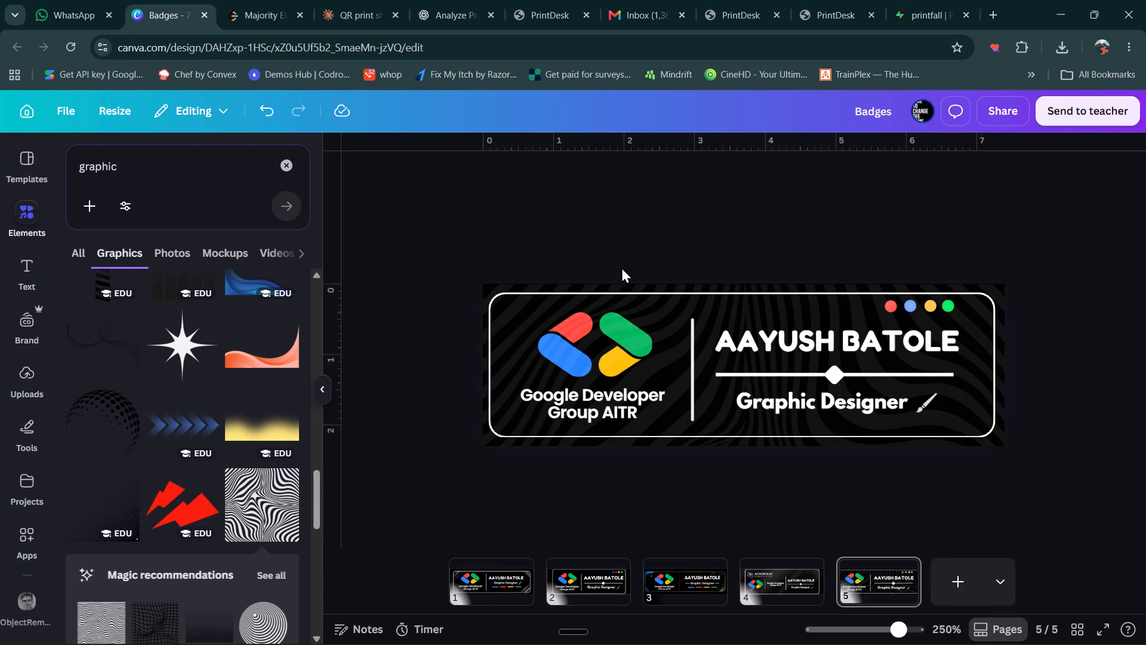
Send the stripe pattern to the back and bring it forward one layer, placing it just above the black background.
{"action": "left_click", "coordinate": [657, 311]}
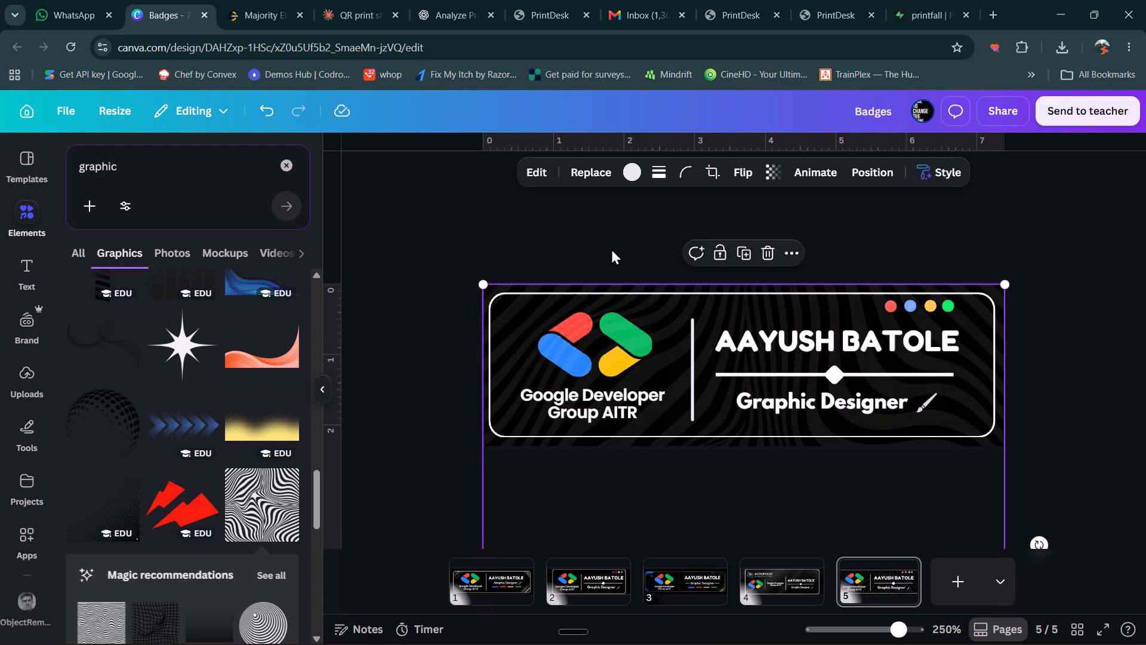
{"action": "key", "text": "ctrl+alt+bracketleft"}
{"action": "key", "text": "ctrl+alt+bracketleft"}
{"action": "key", "text": "ctrl+bracketright"}
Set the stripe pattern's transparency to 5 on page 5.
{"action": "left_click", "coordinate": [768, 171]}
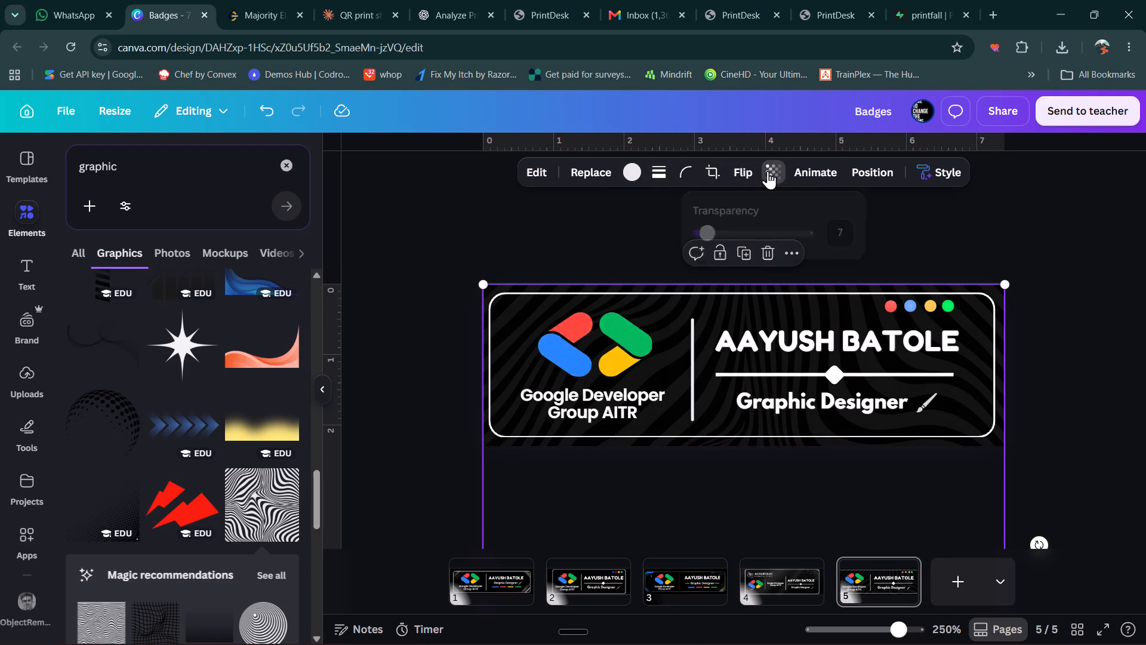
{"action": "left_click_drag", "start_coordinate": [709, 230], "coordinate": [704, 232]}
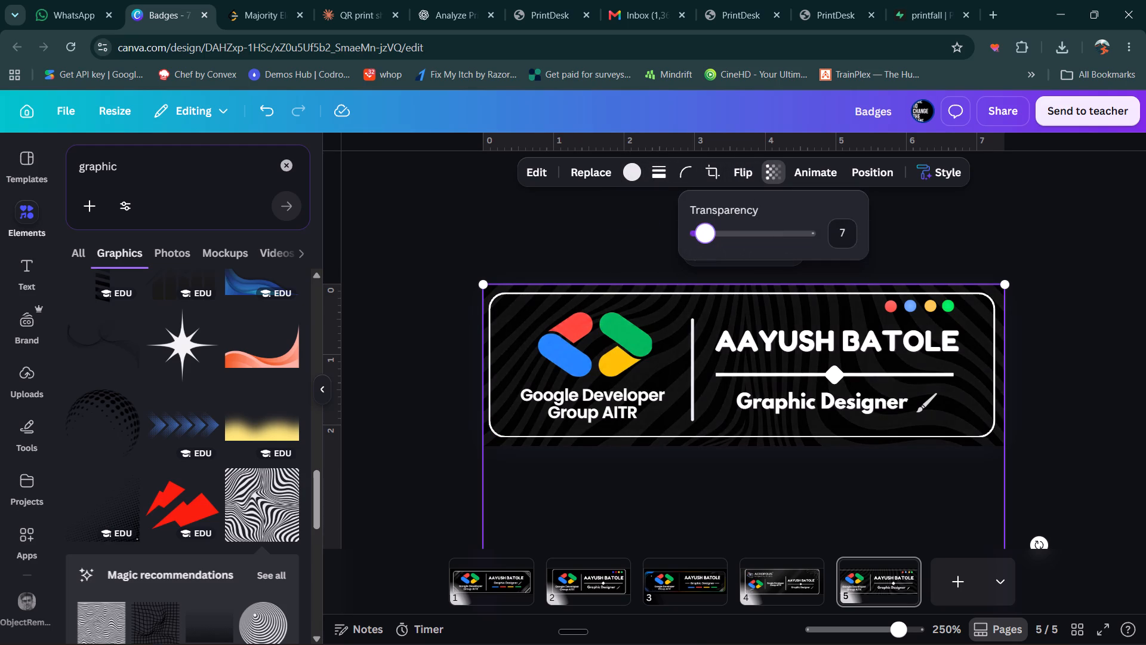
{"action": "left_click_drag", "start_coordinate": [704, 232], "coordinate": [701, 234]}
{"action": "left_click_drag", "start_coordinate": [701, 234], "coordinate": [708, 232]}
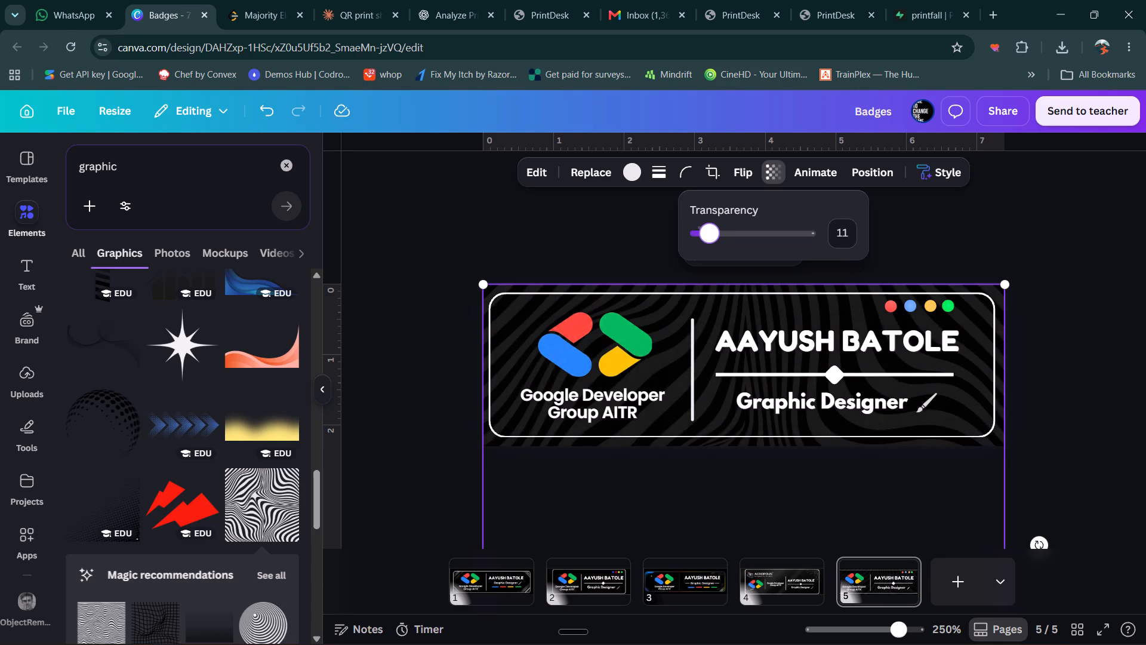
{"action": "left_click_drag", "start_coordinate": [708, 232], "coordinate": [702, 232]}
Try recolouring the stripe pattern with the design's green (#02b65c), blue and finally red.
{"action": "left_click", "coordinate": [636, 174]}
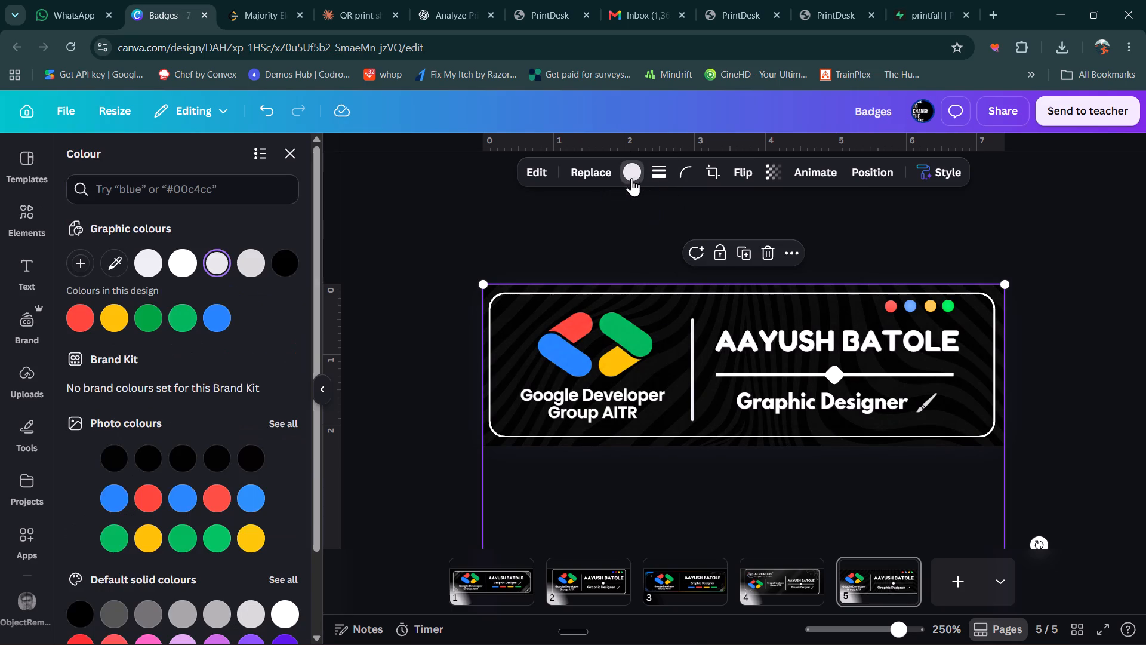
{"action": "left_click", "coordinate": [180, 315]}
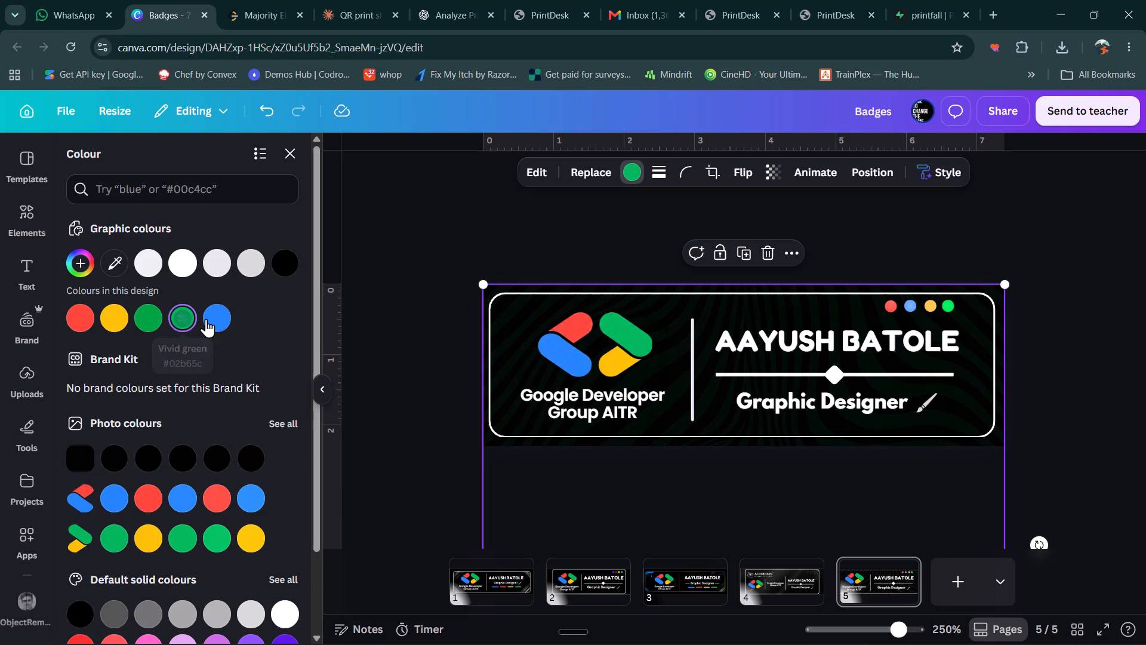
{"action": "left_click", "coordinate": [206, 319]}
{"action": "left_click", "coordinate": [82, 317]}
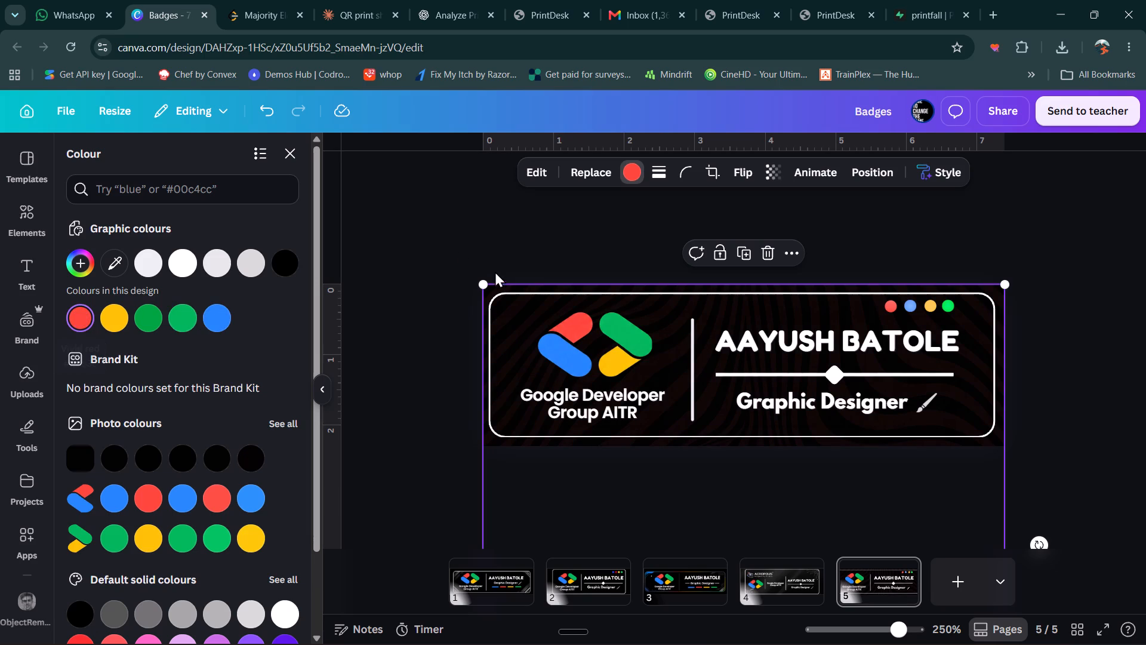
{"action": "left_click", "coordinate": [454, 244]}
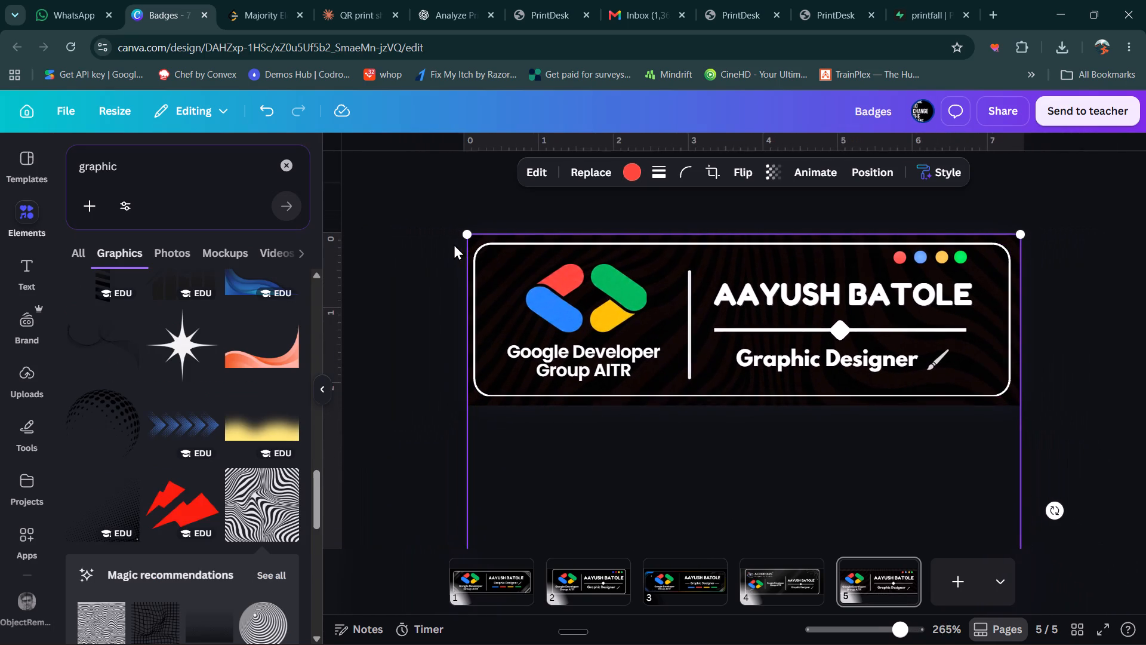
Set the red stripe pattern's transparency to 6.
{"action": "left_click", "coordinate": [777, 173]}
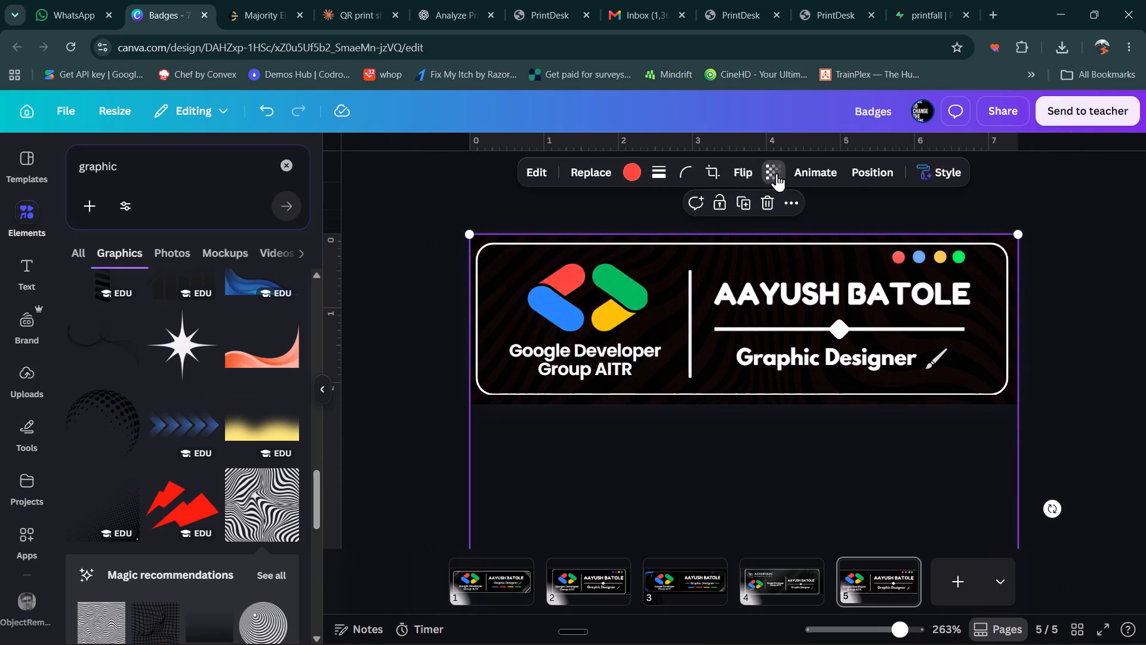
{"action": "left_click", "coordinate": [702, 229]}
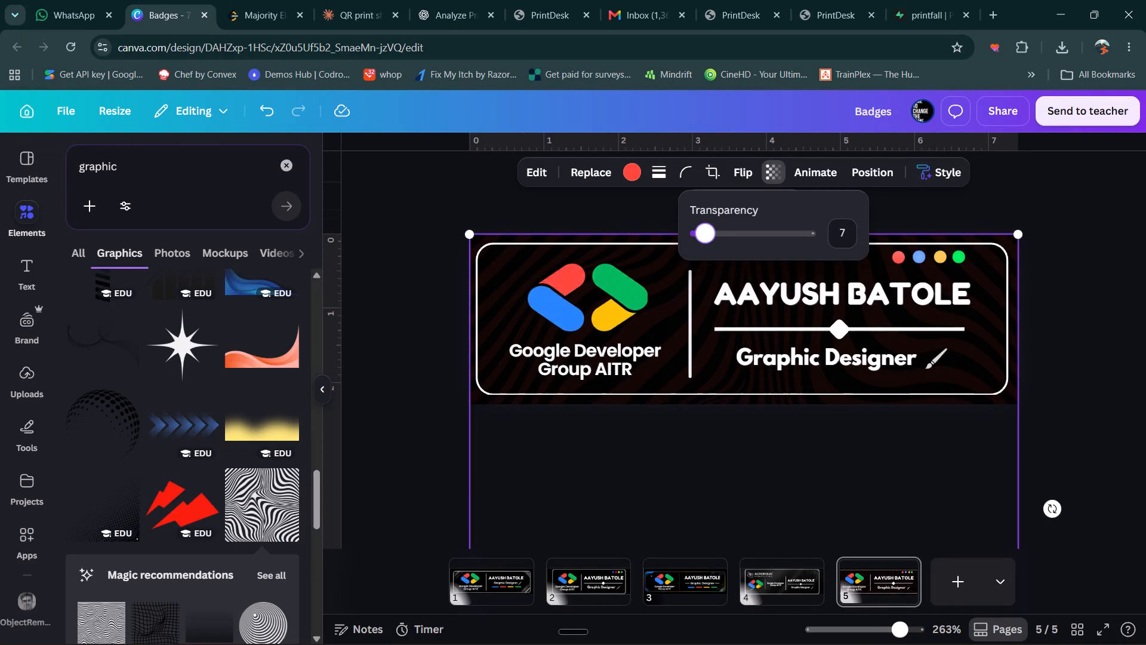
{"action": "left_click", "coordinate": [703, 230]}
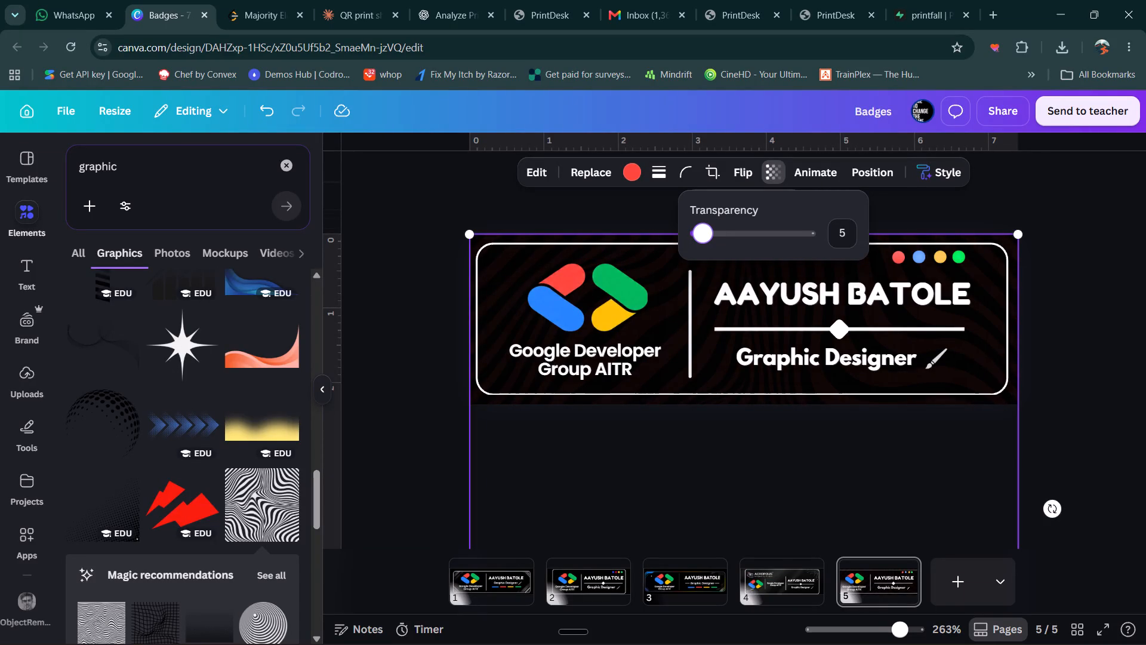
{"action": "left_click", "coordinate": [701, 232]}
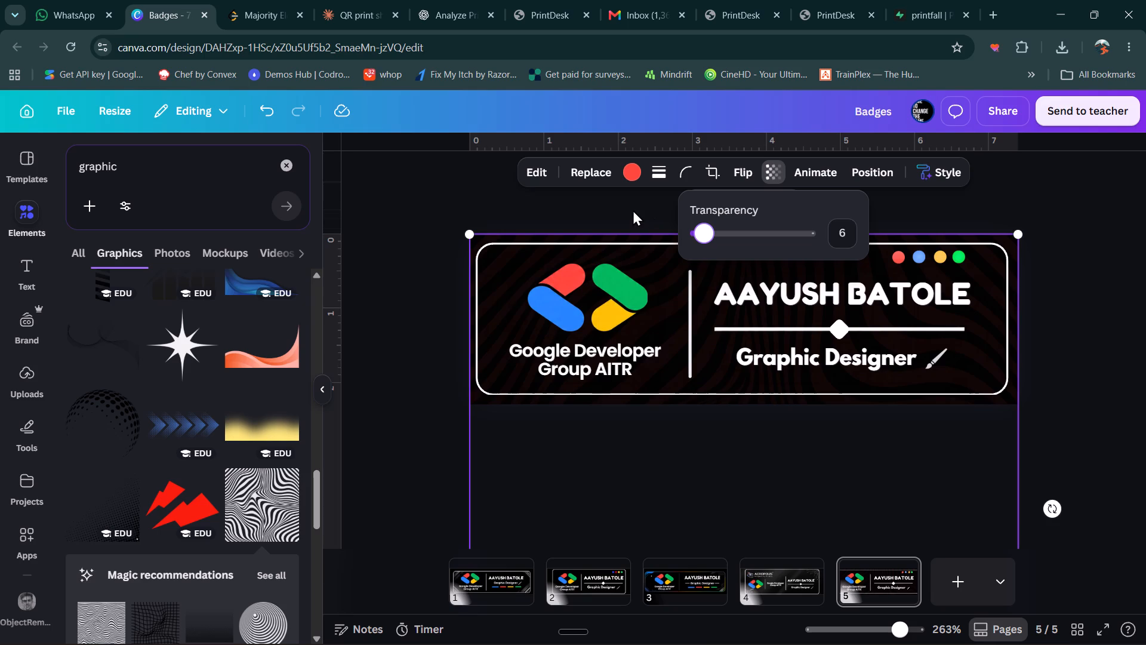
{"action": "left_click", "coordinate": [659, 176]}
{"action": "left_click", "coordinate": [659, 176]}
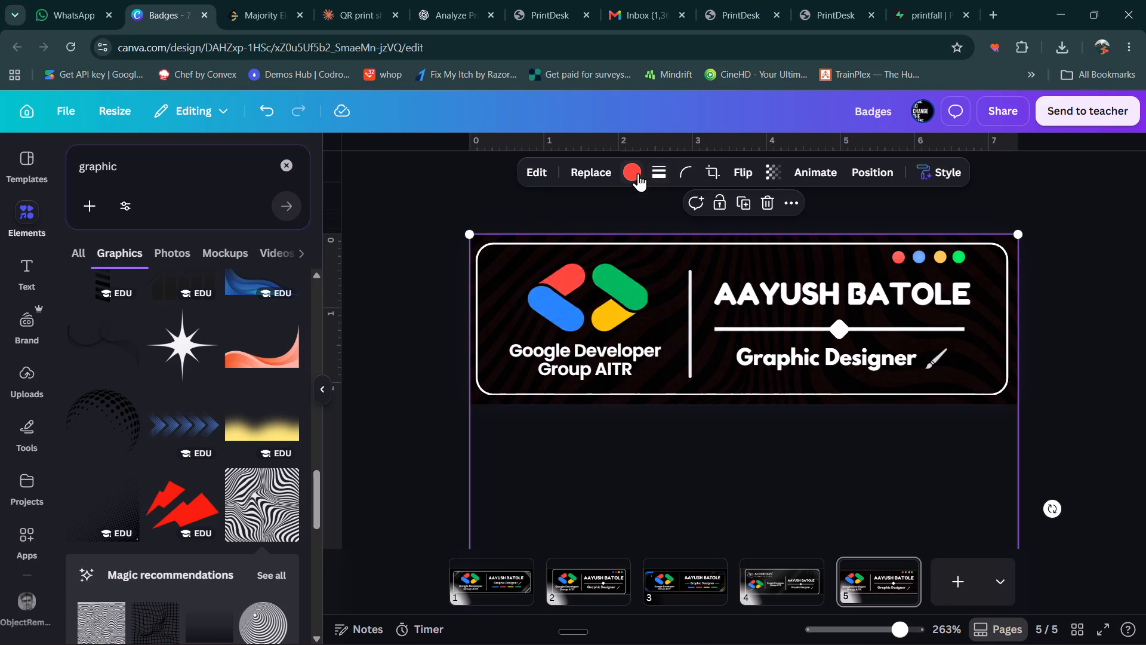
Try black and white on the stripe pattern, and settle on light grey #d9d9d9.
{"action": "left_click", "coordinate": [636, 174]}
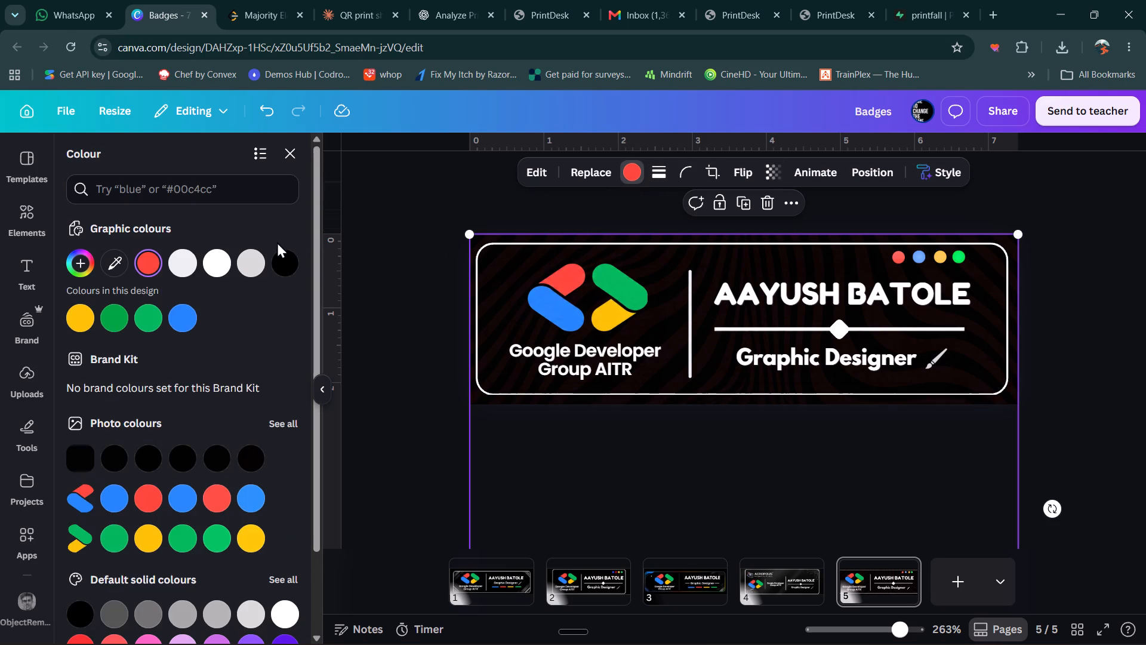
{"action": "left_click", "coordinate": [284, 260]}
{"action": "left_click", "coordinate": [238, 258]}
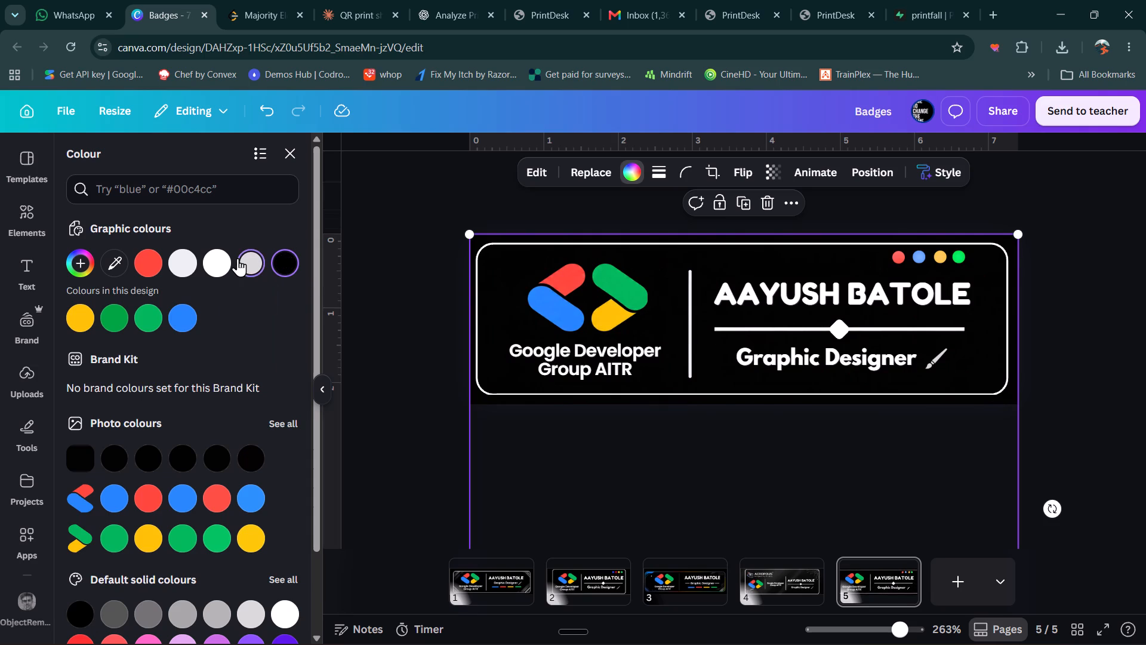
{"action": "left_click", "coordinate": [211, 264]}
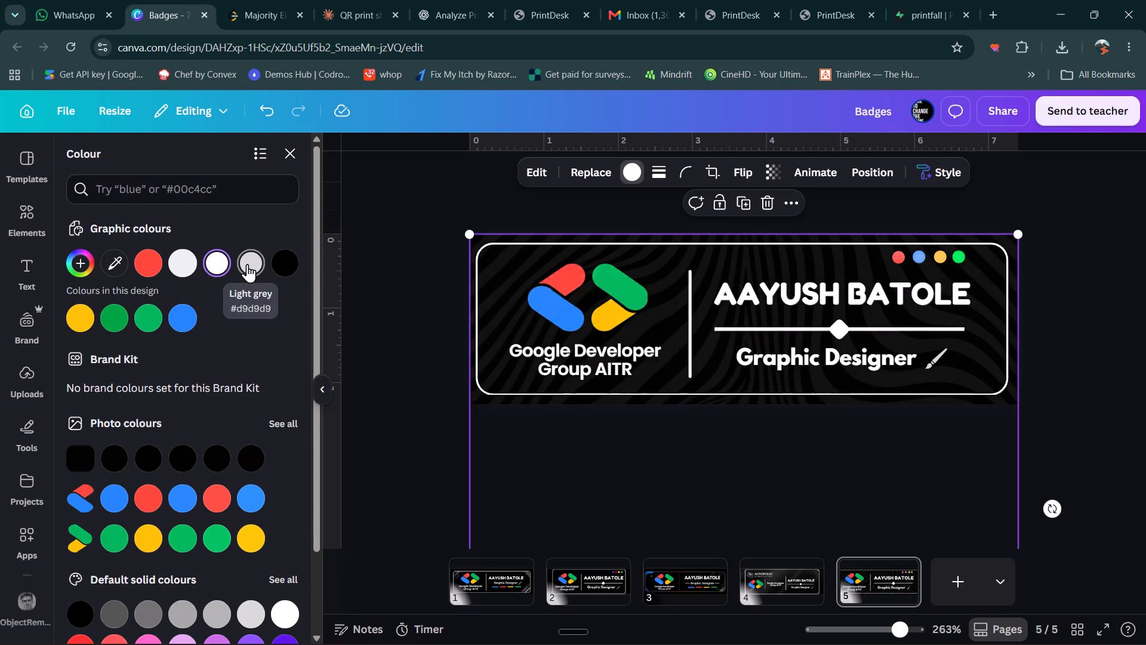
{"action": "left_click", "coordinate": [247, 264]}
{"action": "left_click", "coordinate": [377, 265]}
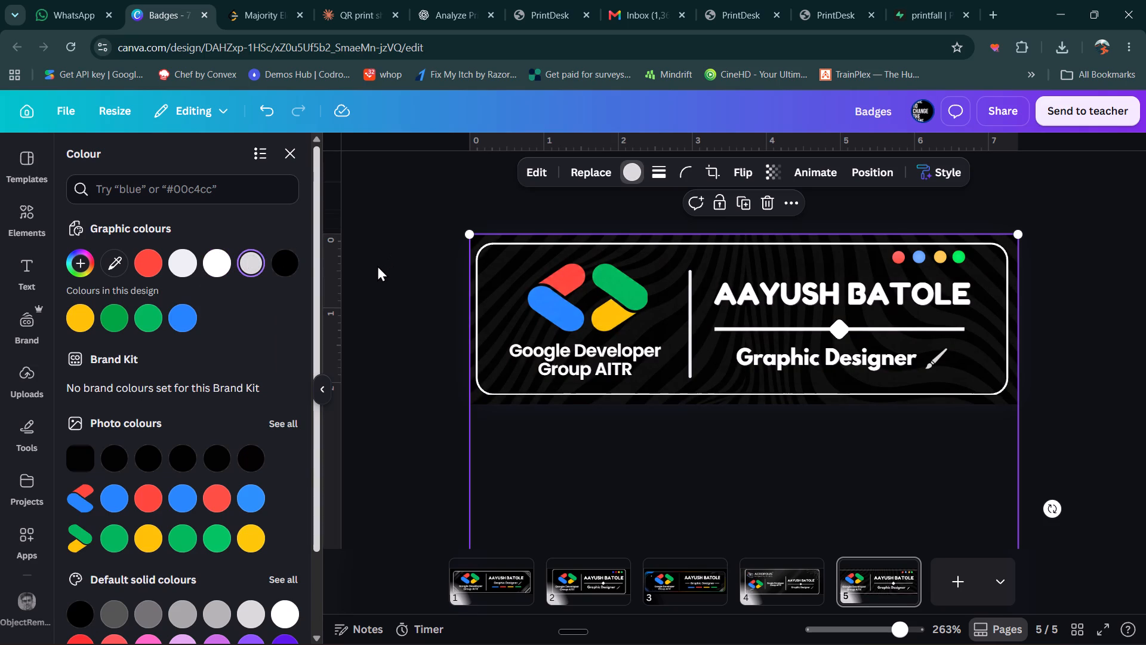
Delete the stripe pattern from the page 5 badge.
{"action": "scroll", "coordinate": [232, 469], "scroll_direction": "down", "scroll_amount": 2}
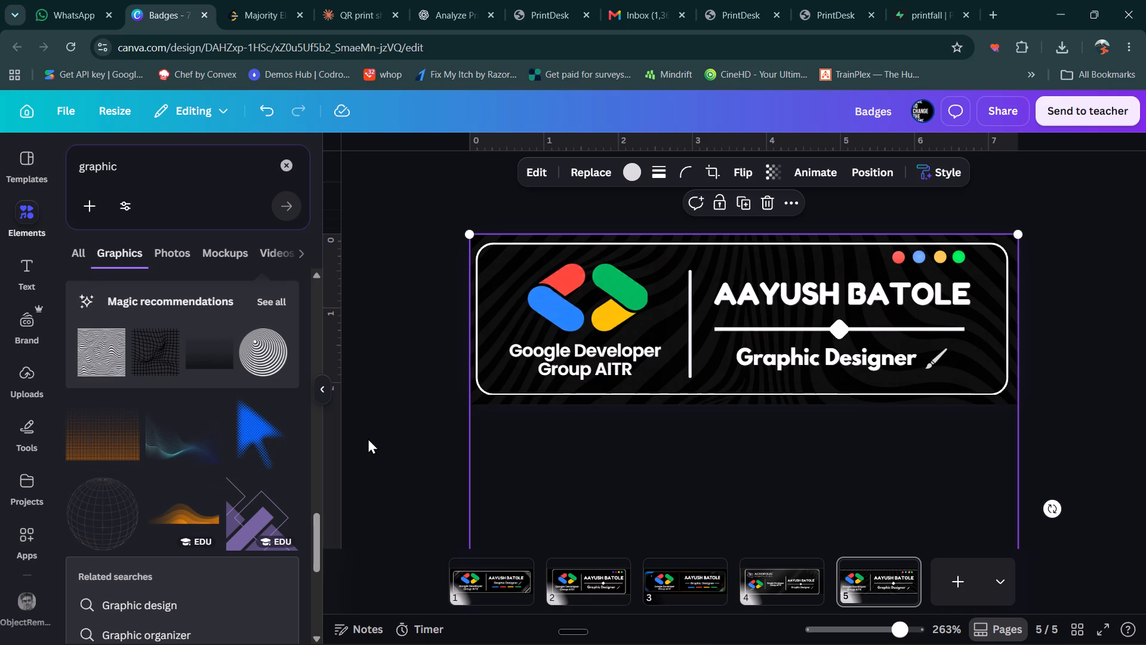
{"action": "key", "text": "Delete"}
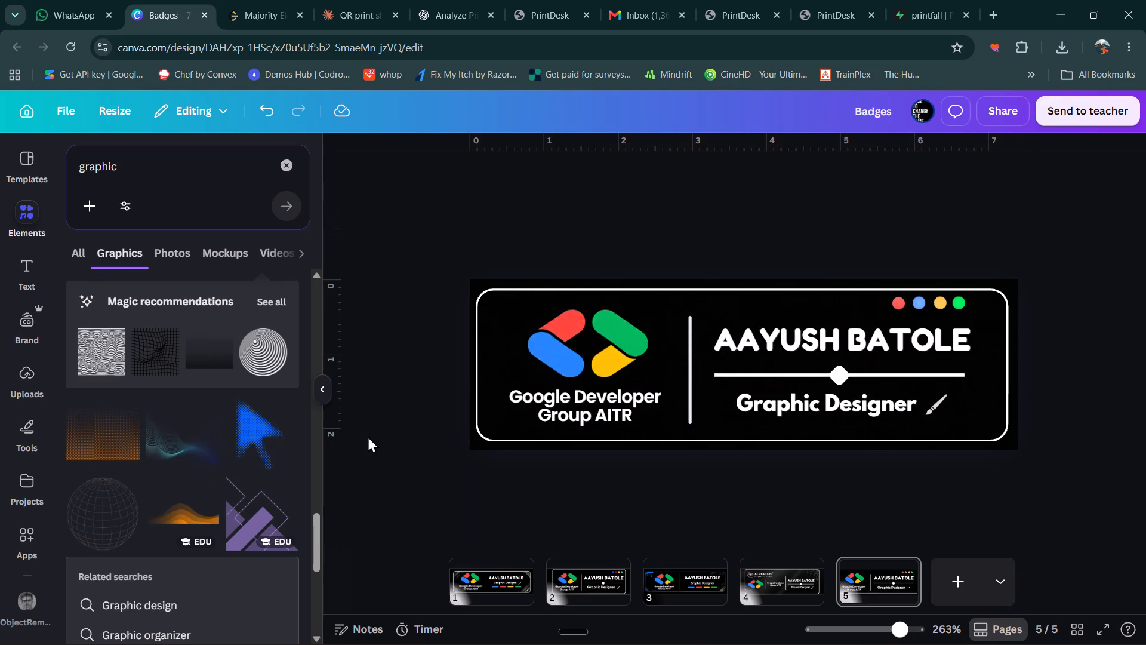
Add the wireframe globe graphic from the graphic search results and place it over the Google Developer Group AITR logo.
{"action": "scroll", "coordinate": [145, 398], "scroll_direction": "down", "scroll_amount": 2}
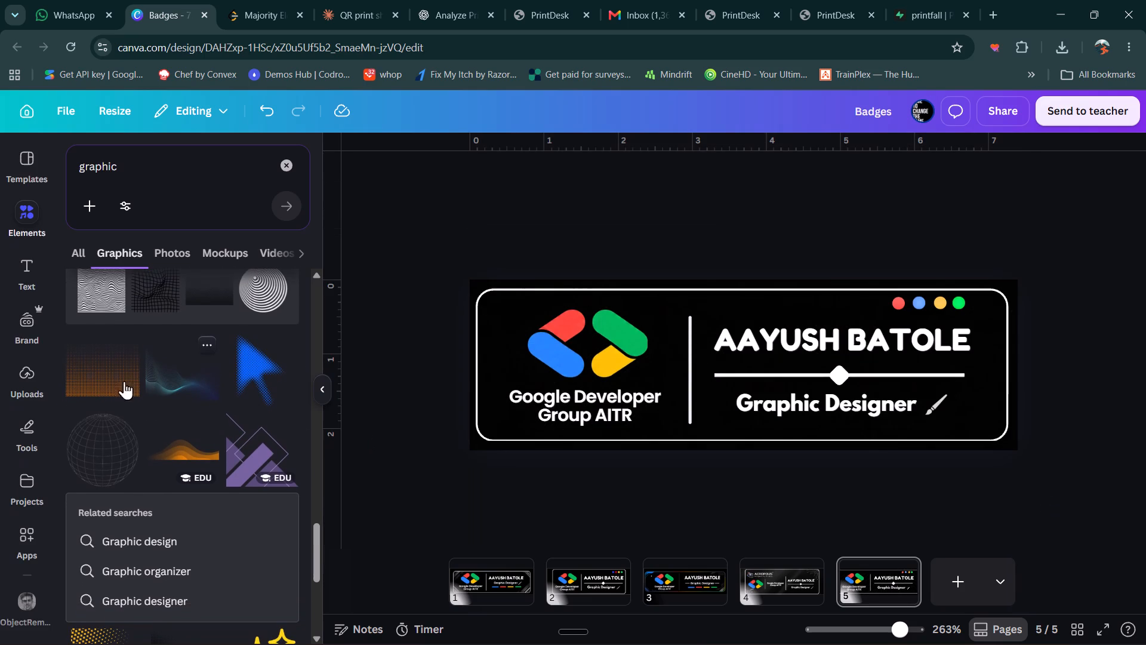
{"action": "left_click", "coordinate": [102, 457]}
{"action": "left_click_drag", "start_coordinate": [708, 346], "coordinate": [556, 346]}
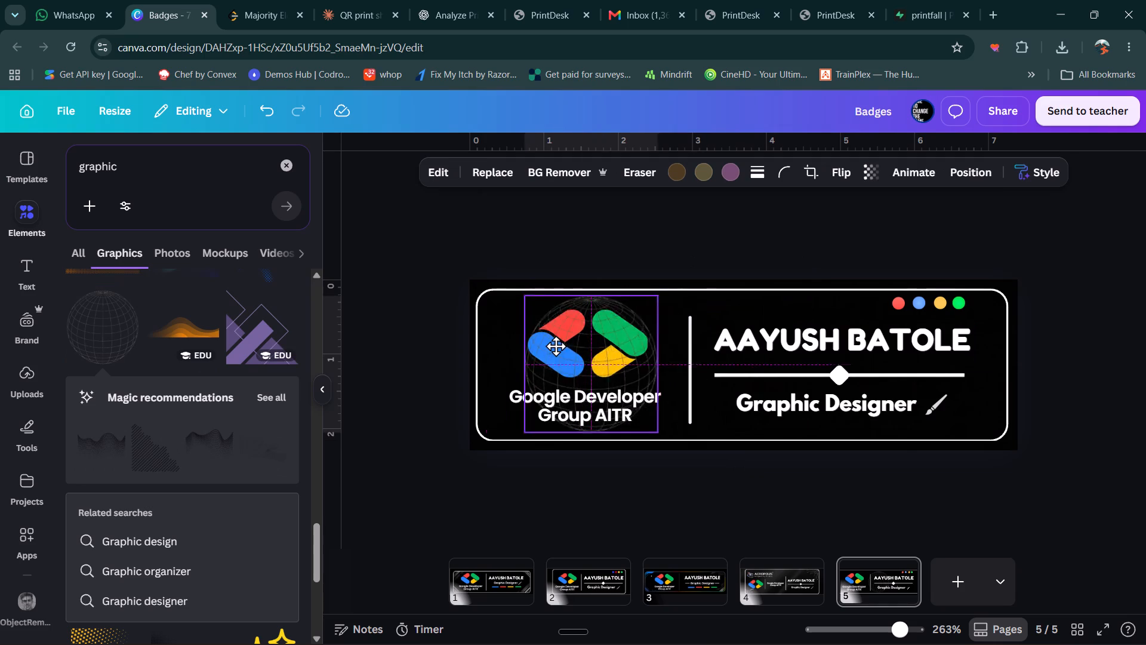
{"action": "left_click_drag", "start_coordinate": [556, 346], "coordinate": [553, 345]}
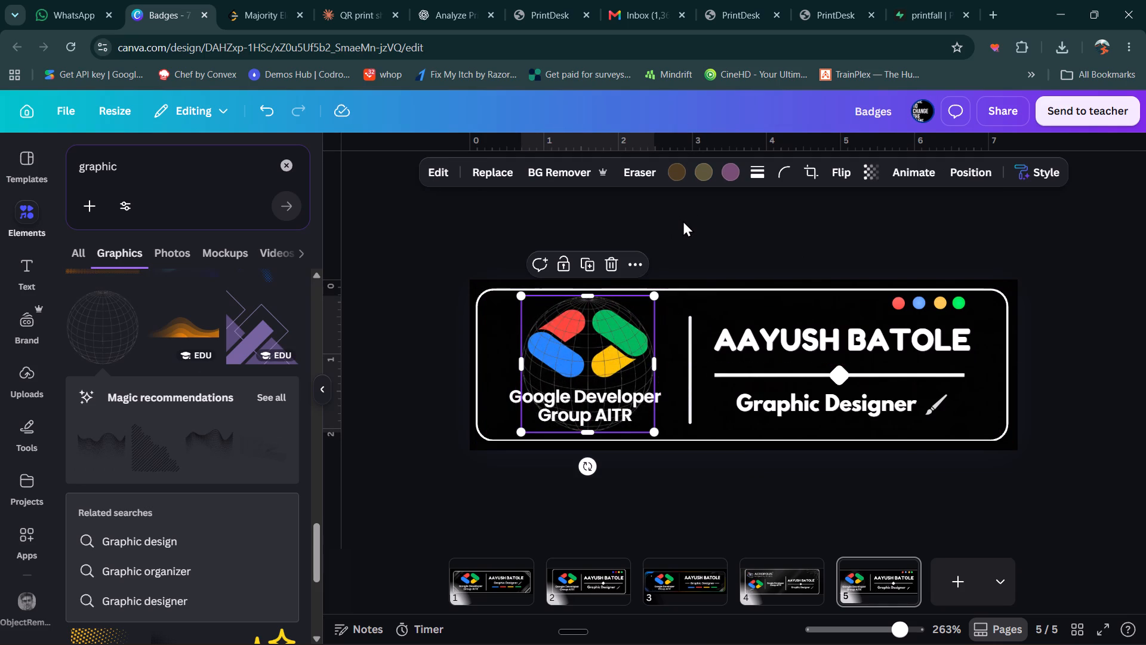
Send the wireframe globe to the back and bring it forward one layer, placing it behind the logo and above the black background.
{"action": "key", "text": "ctrl+alt+bracketleft"}
{"action": "key", "text": "ctrl+bracketright"}
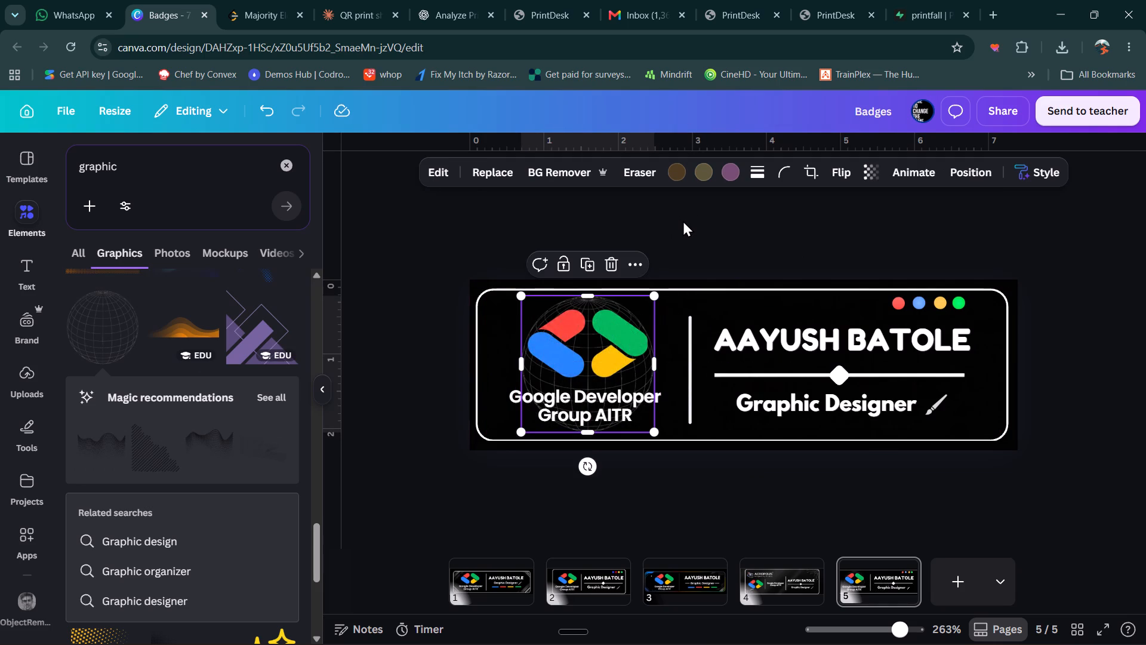
Set the wireframe globe's transparency to 90 and deselect it.
{"action": "left_click", "coordinate": [860, 170]}
{"action": "left_click_drag", "start_coordinate": [876, 235], "coordinate": [851, 243]}
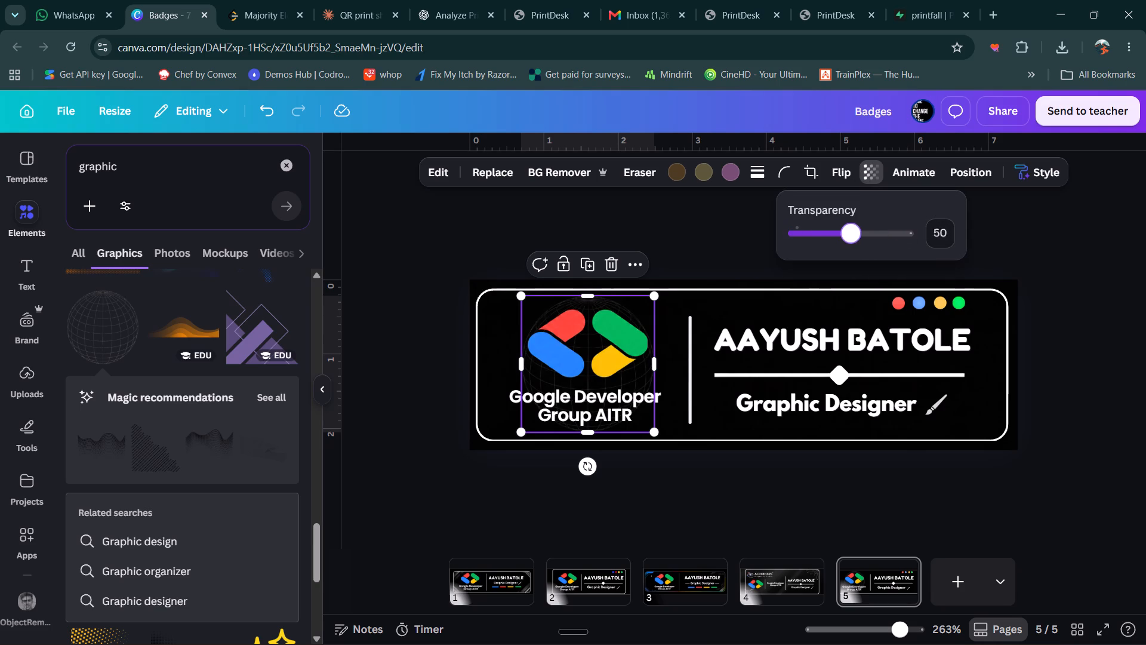
{"action": "left_click_drag", "start_coordinate": [851, 243], "coordinate": [898, 242]}
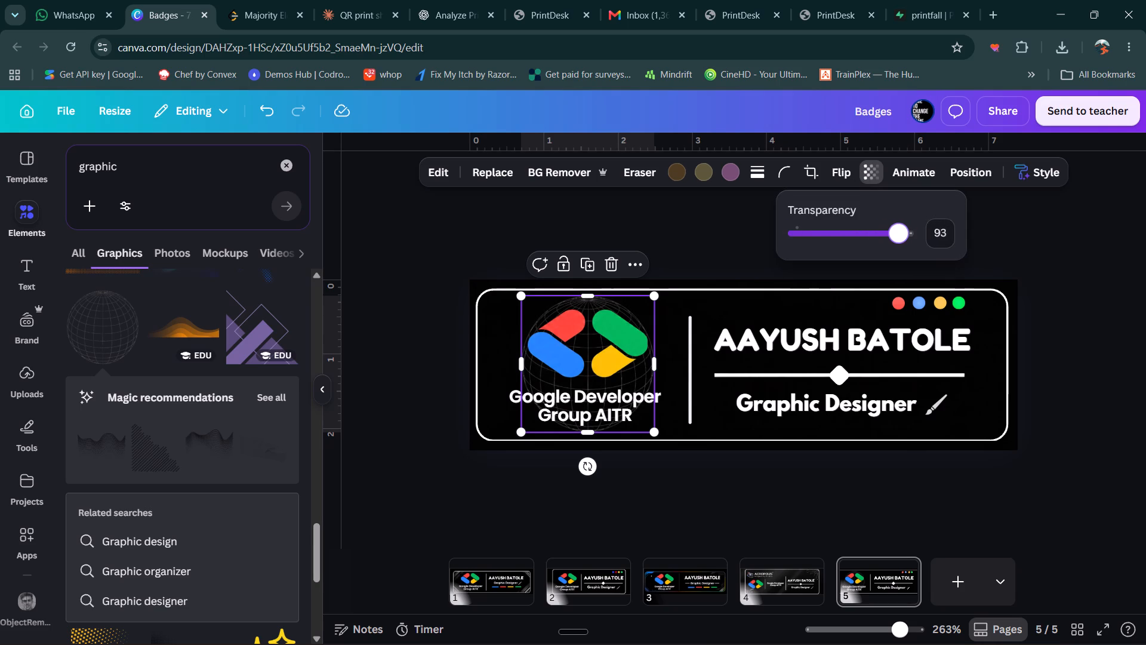
{"action": "left_click_drag", "start_coordinate": [898, 242], "coordinate": [896, 248]}
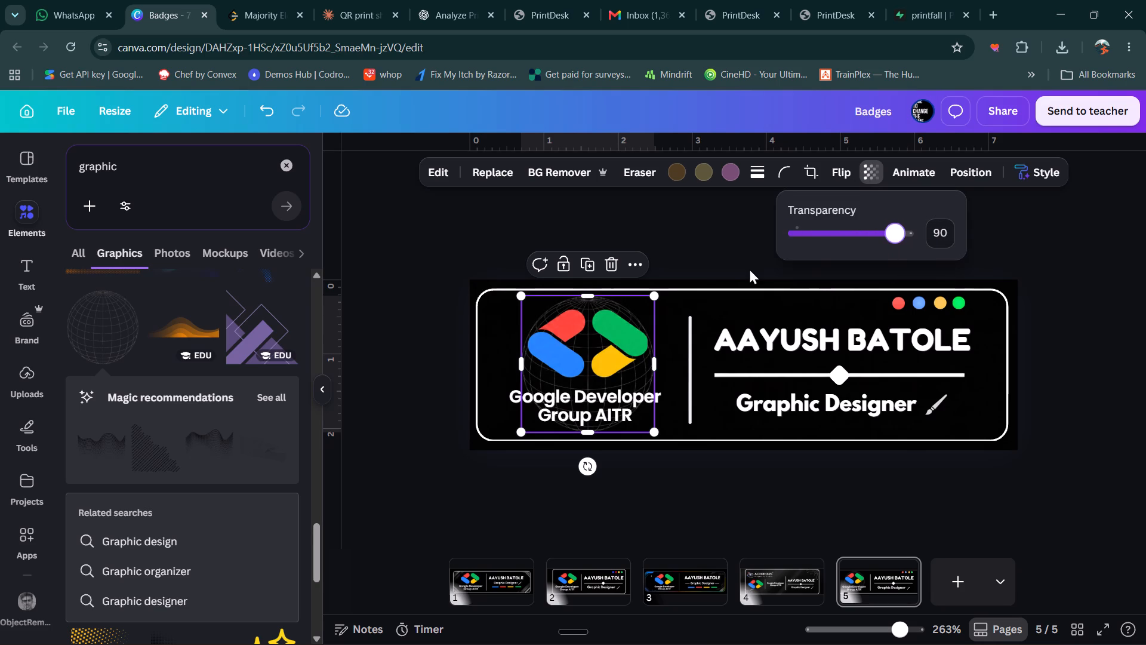
{"action": "left_click", "coordinate": [749, 268]}
{"action": "left_click", "coordinate": [749, 268]}
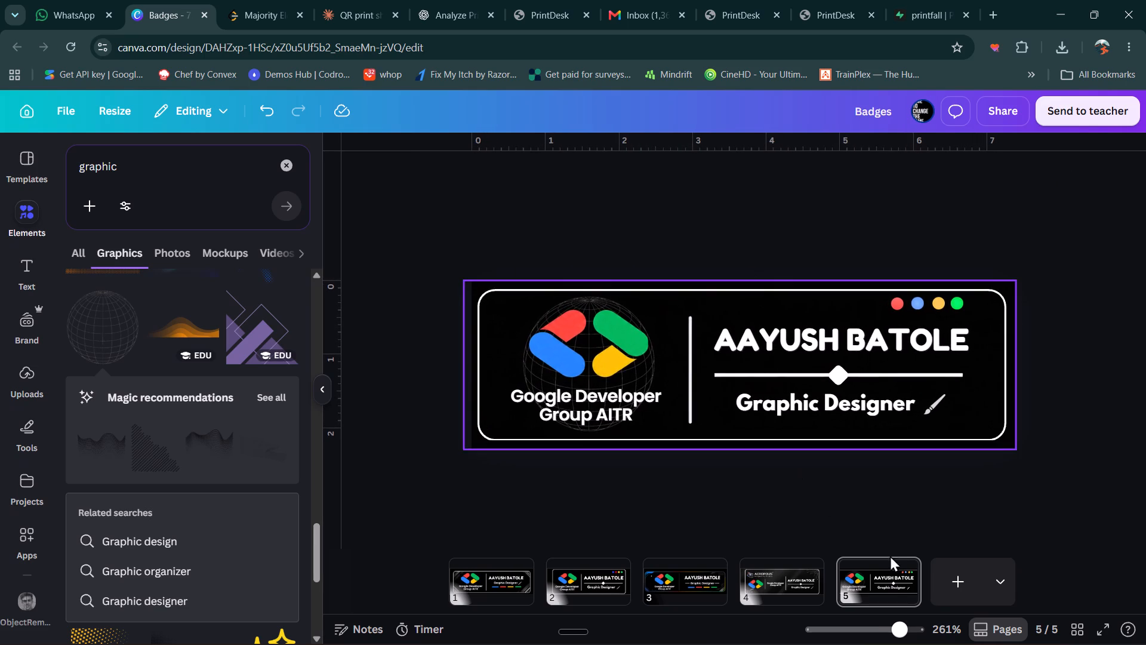
Duplicate badge page 5 to make a sixth page.
{"action": "right_click", "coordinate": [885, 582]}
{"action": "left_click", "coordinate": [827, 510]}
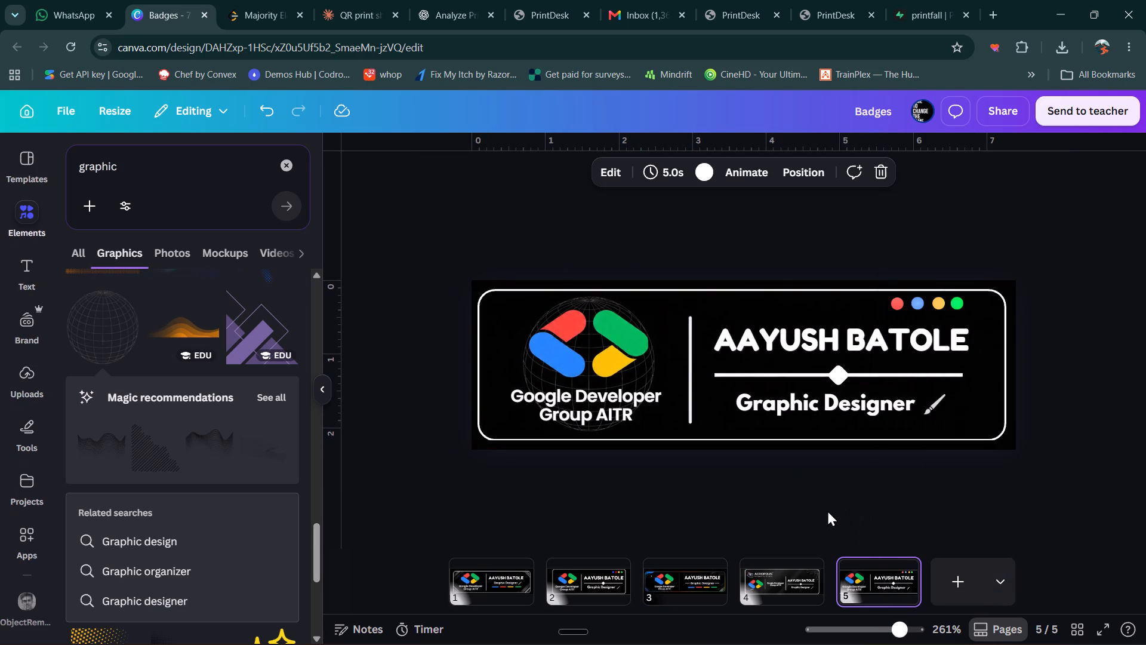
{"action": "key", "text": "ctrl+d"}
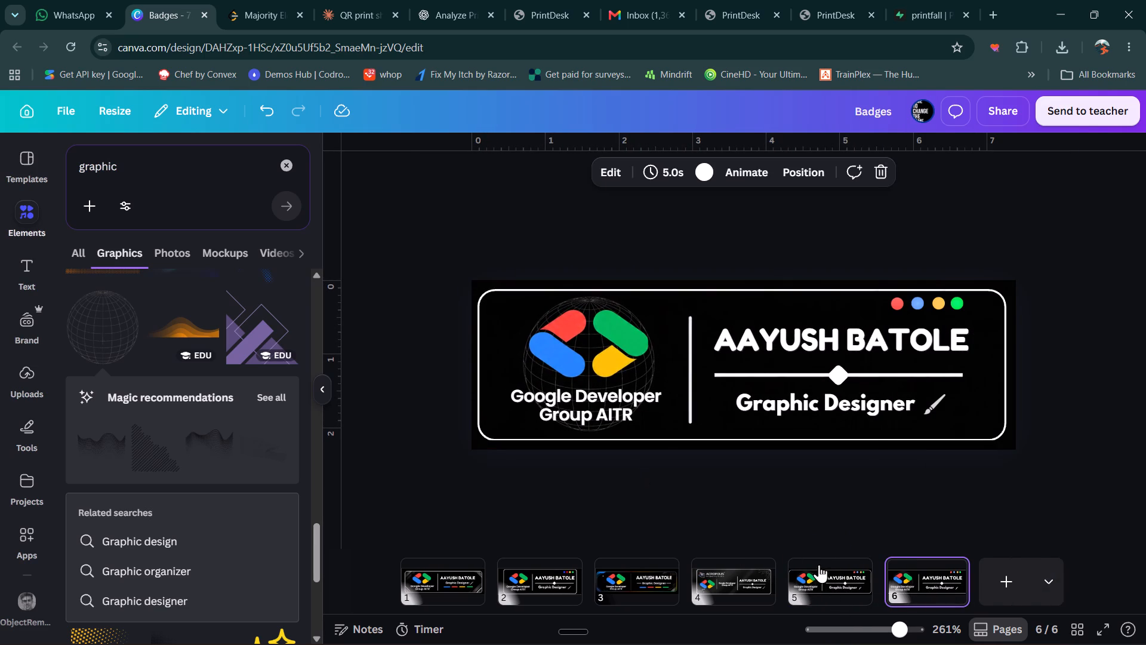
Delete the wireframe globe behind the Google Developer Group AITR logo on badge page 5, using the layer list to select it.
{"action": "left_click", "coordinate": [834, 571]}
{"action": "left_click", "coordinate": [649, 374]}
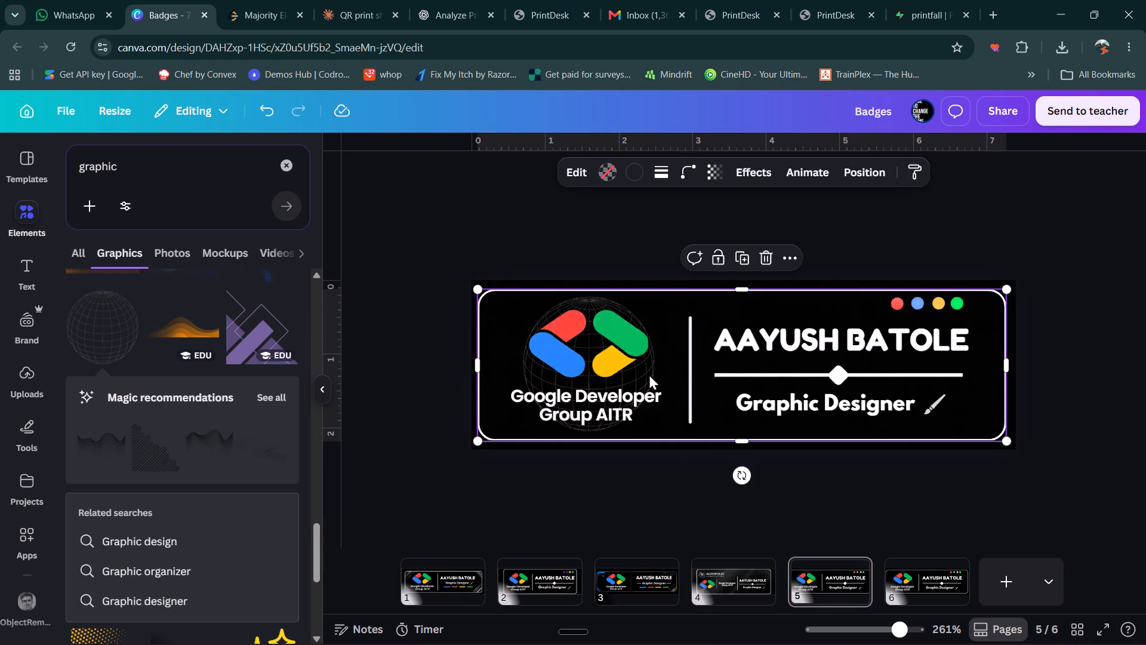
{"action": "left_click", "coordinate": [634, 373]}
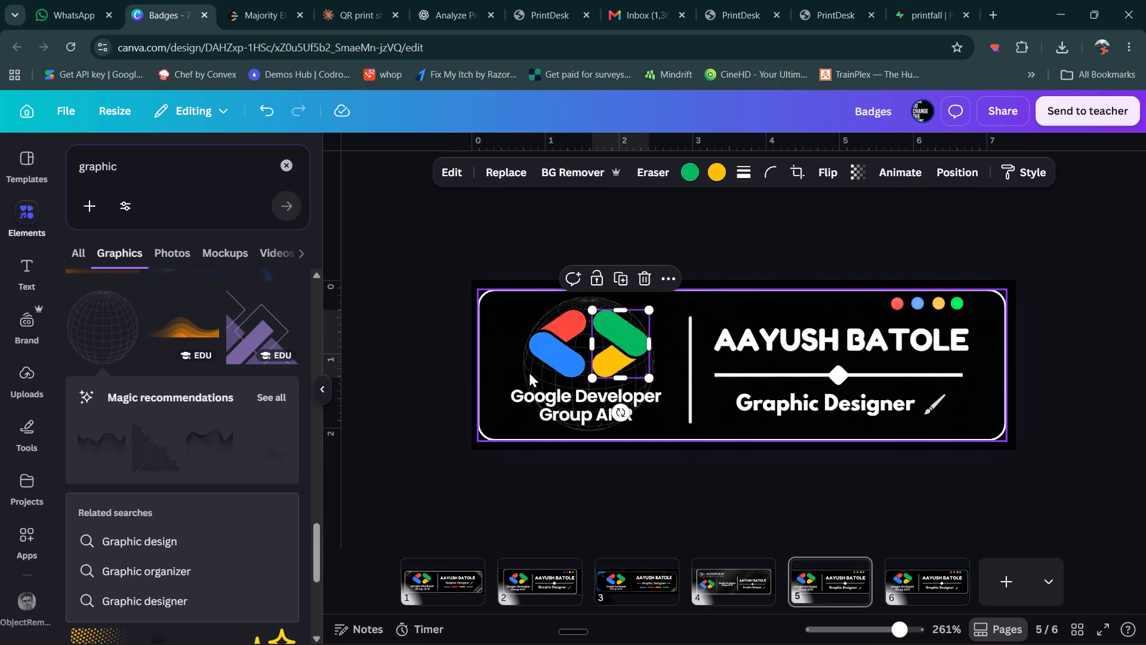
{"action": "double_click", "coordinate": [526, 375]}
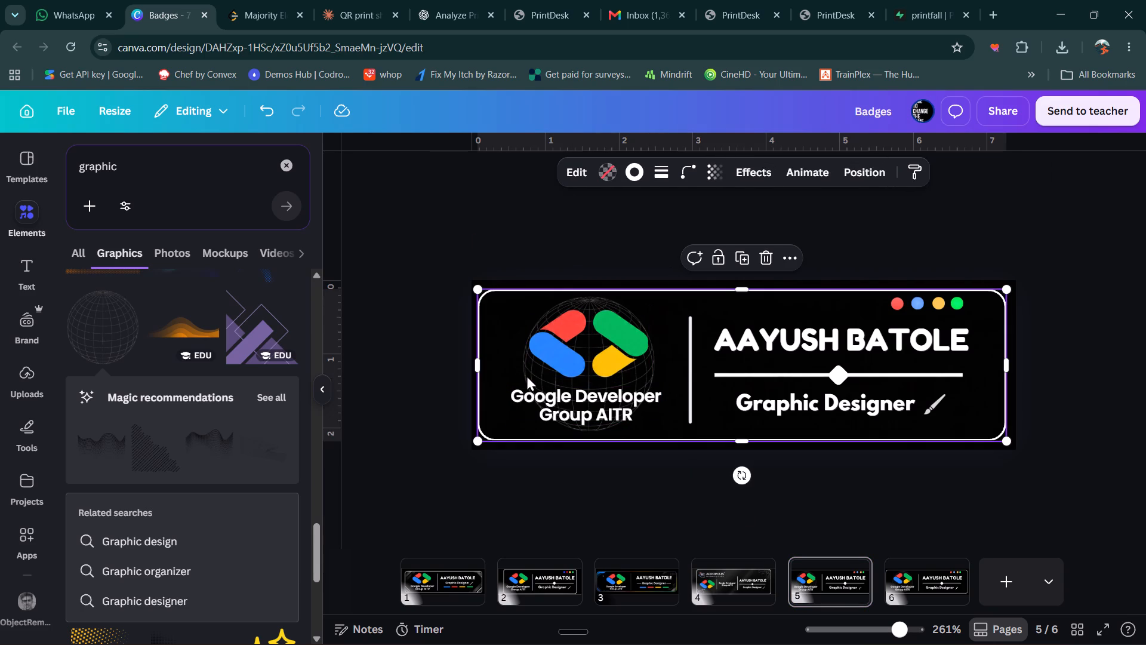
{"action": "double_click", "coordinate": [531, 372]}
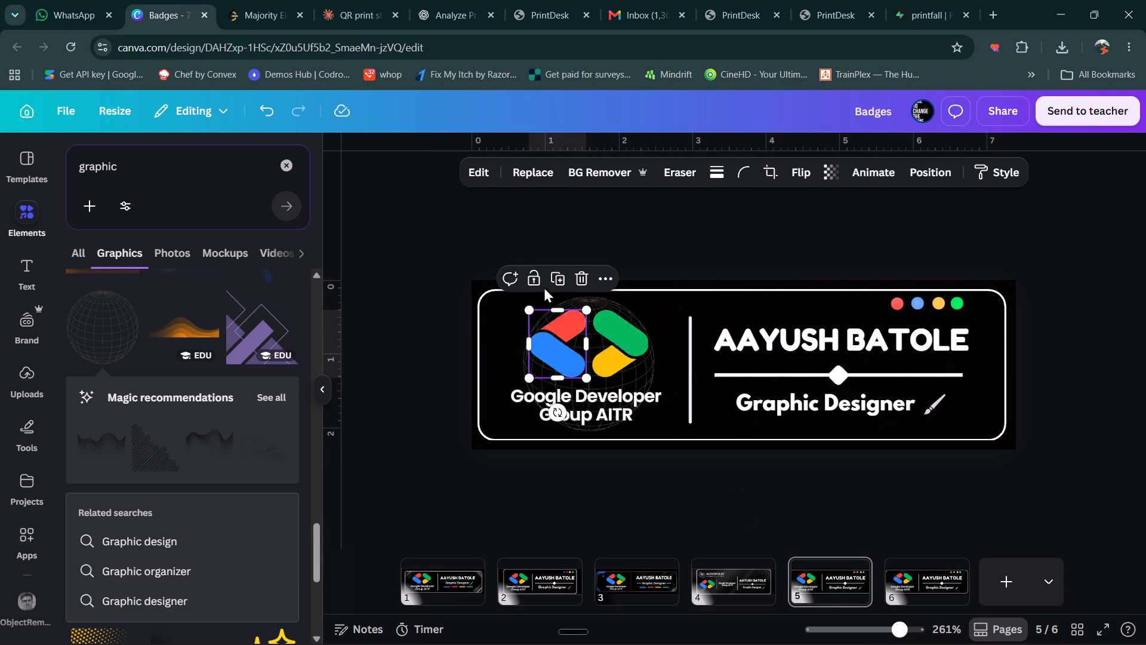
{"action": "left_click", "coordinate": [932, 171]}
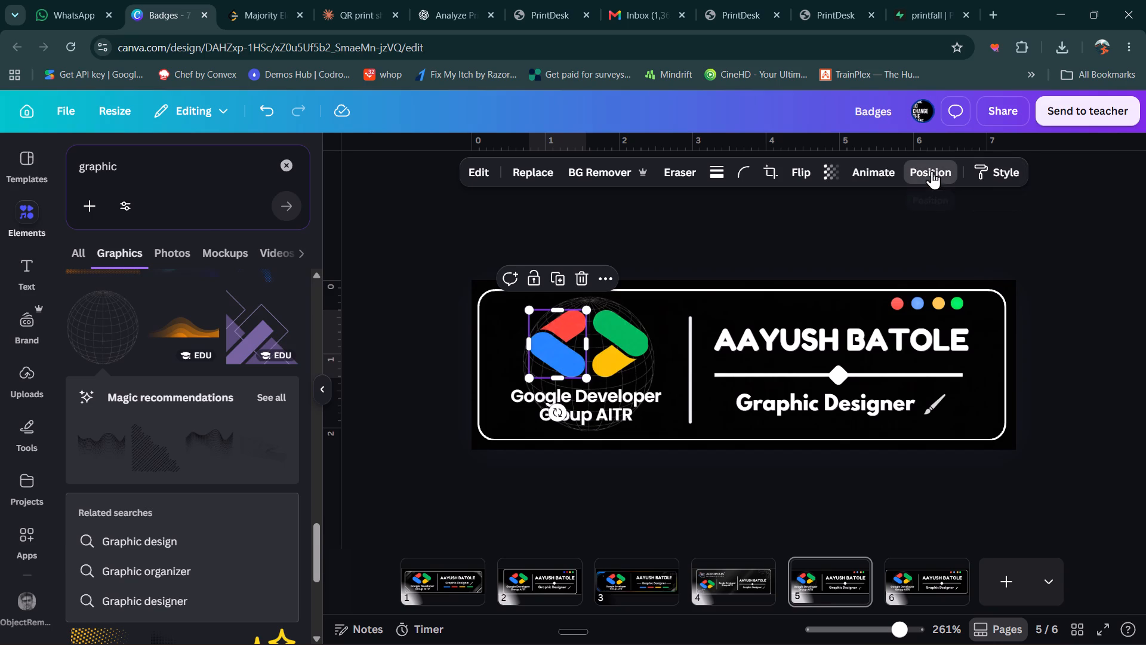
{"action": "left_click", "coordinate": [224, 199]}
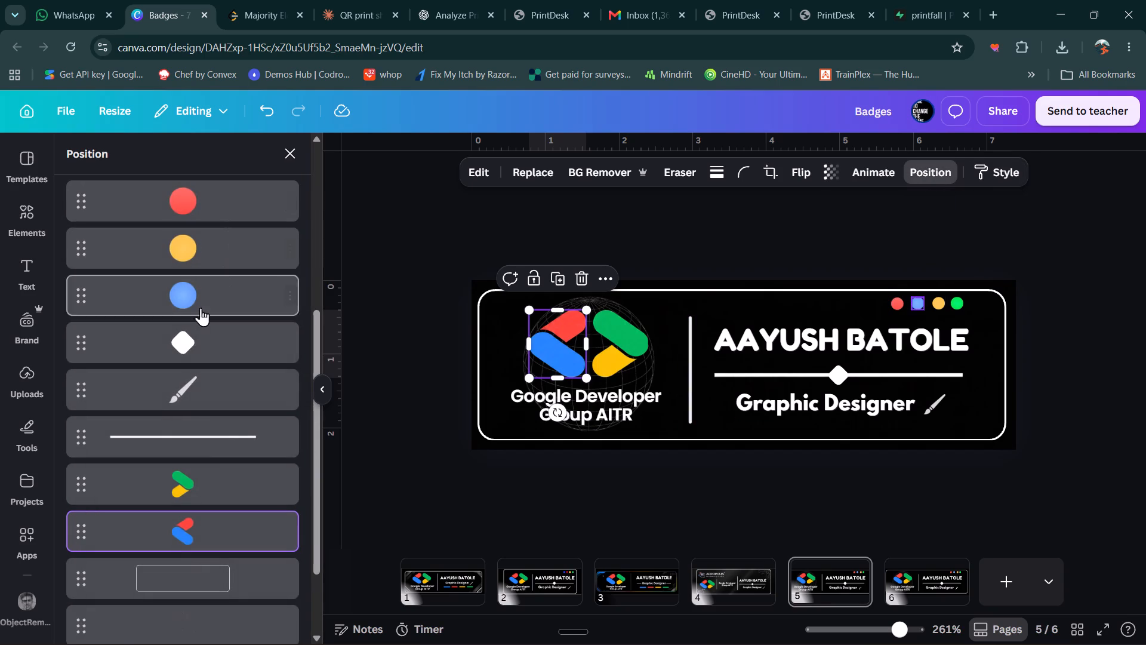
{"action": "scroll", "coordinate": [210, 466], "scroll_direction": "down", "scroll_amount": 4}
{"action": "scroll", "coordinate": [204, 572], "scroll_direction": "up", "scroll_amount": 3}
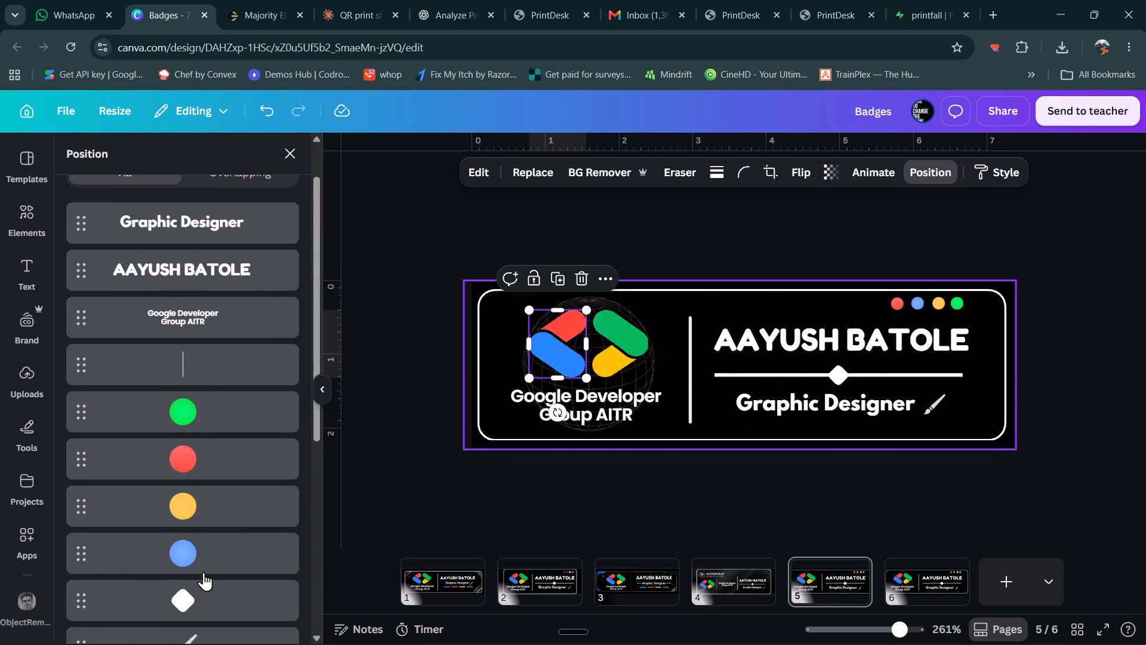
{"action": "scroll", "coordinate": [196, 314], "scroll_direction": "up", "scroll_amount": 3}
{"action": "scroll", "coordinate": [198, 360], "scroll_direction": "down", "scroll_amount": 5}
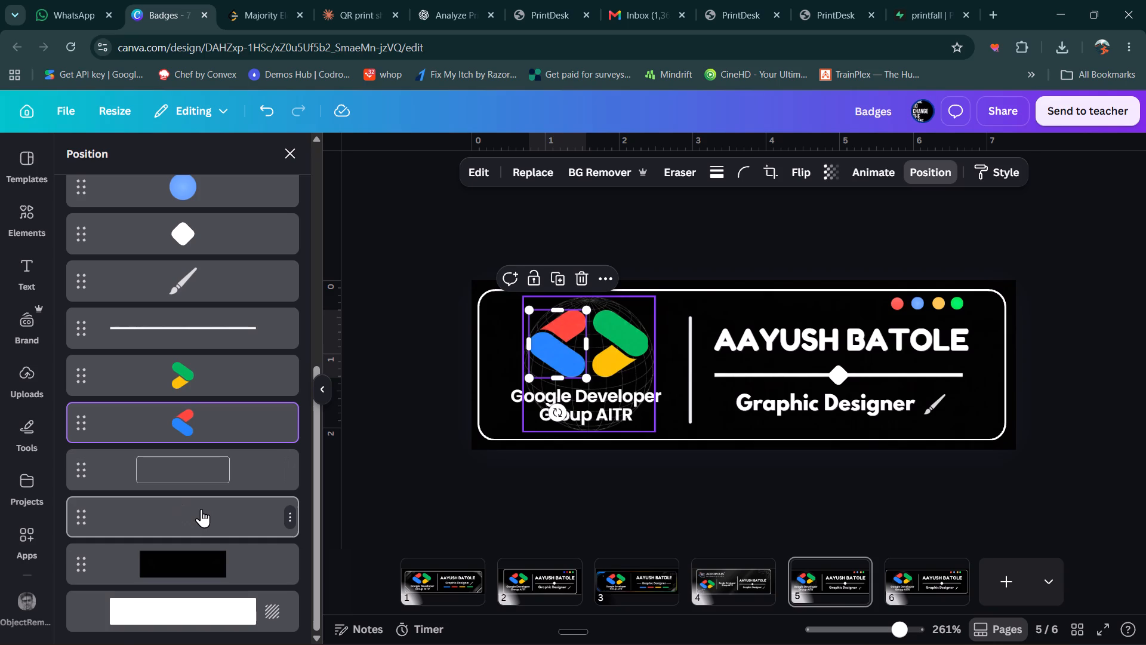
{"action": "left_click", "coordinate": [201, 509]}
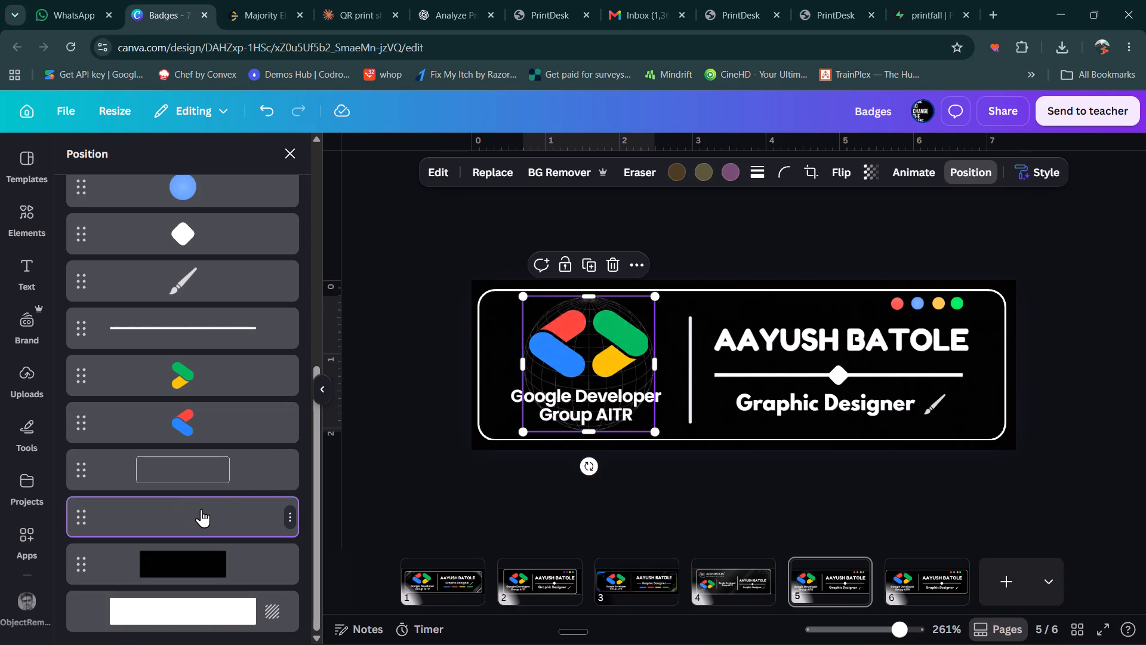
{"action": "key", "text": "Delete"}
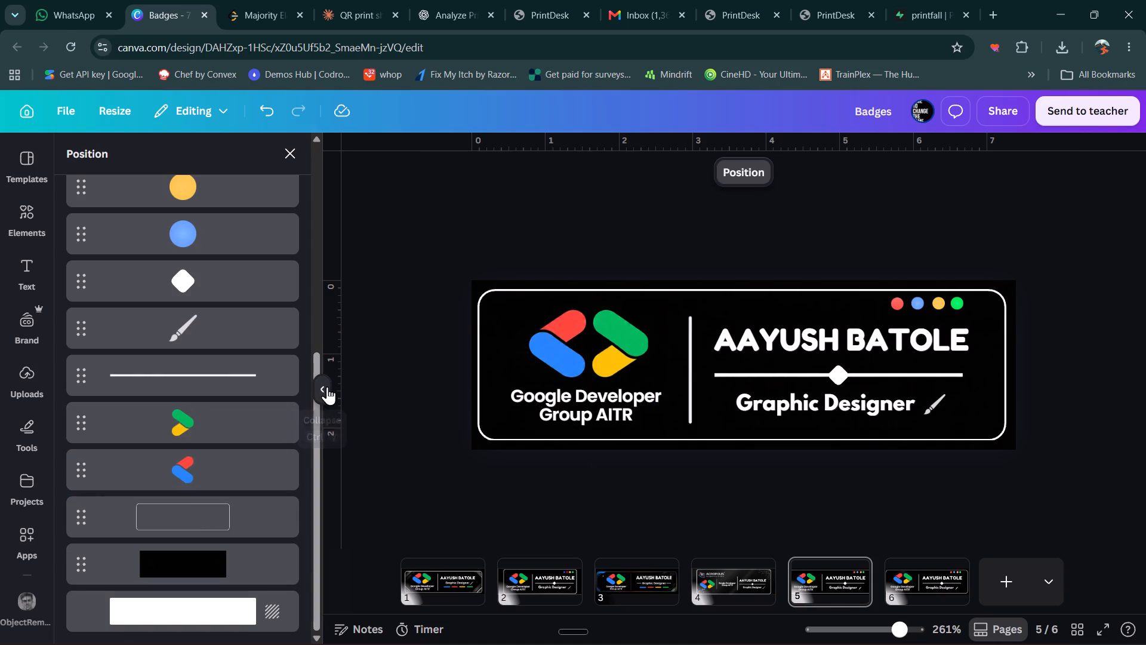
{"action": "left_click", "coordinate": [327, 386]}
{"action": "left_click", "coordinate": [368, 487]}
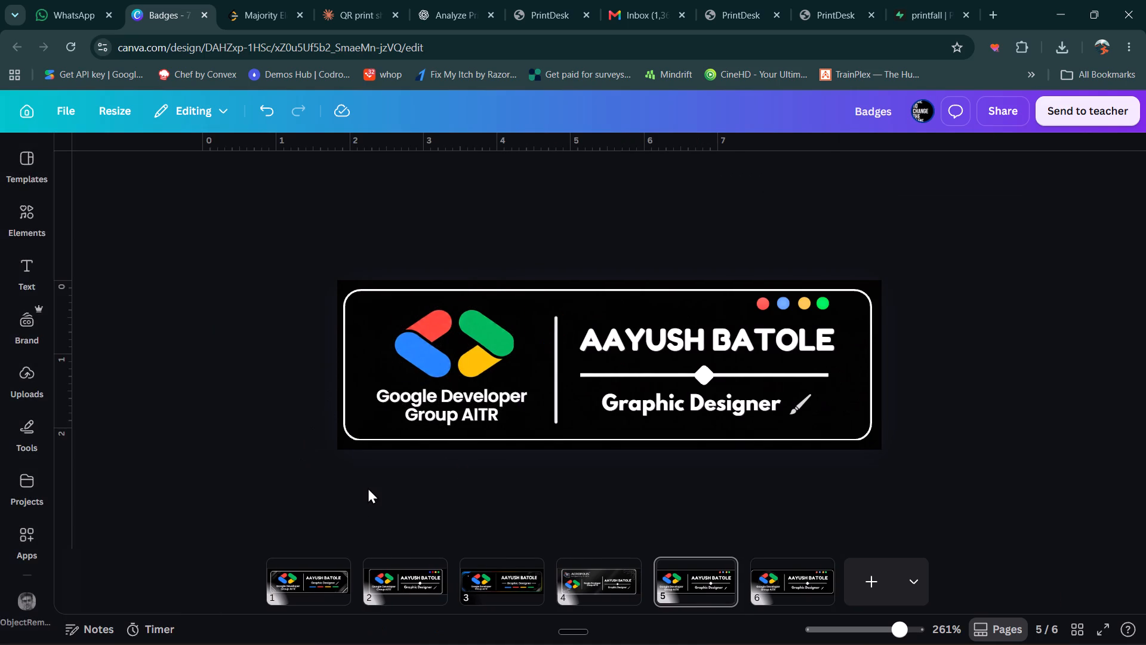
Compare badge pages 5 and 6, and take a screenshot snip of the whole page 5 badge without the globe.
{"action": "key", "text": "Right"}
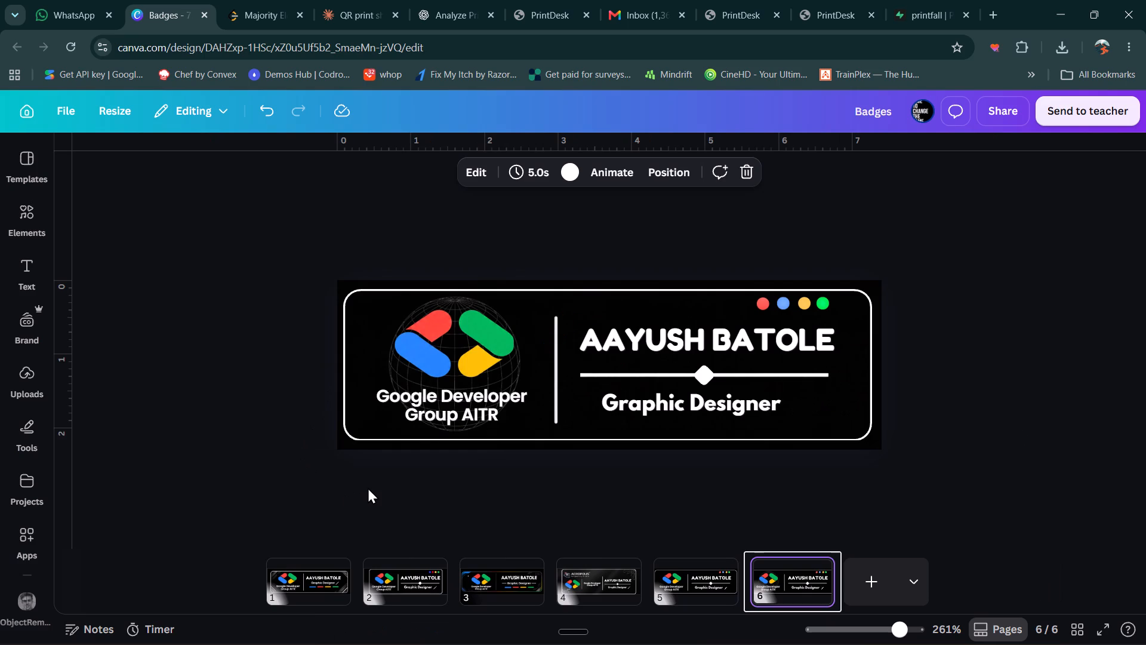
{"action": "key", "text": "Left"}
{"action": "key", "text": "Print"}
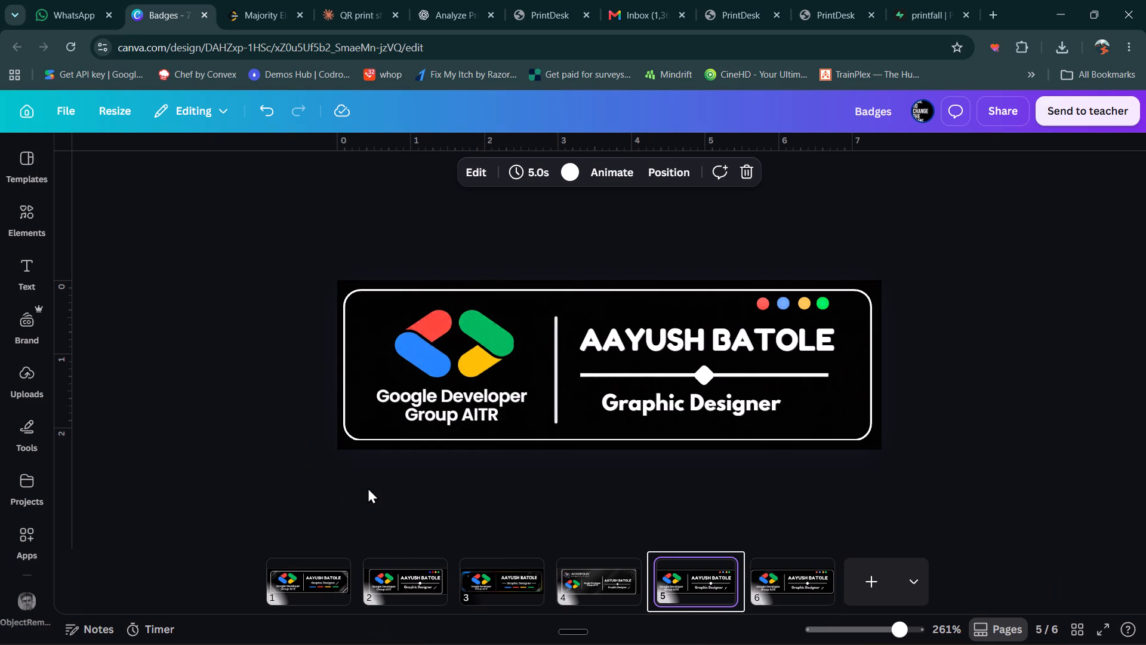
{"action": "left_click_drag", "start_coordinate": [321, 269], "coordinate": [908, 494]}
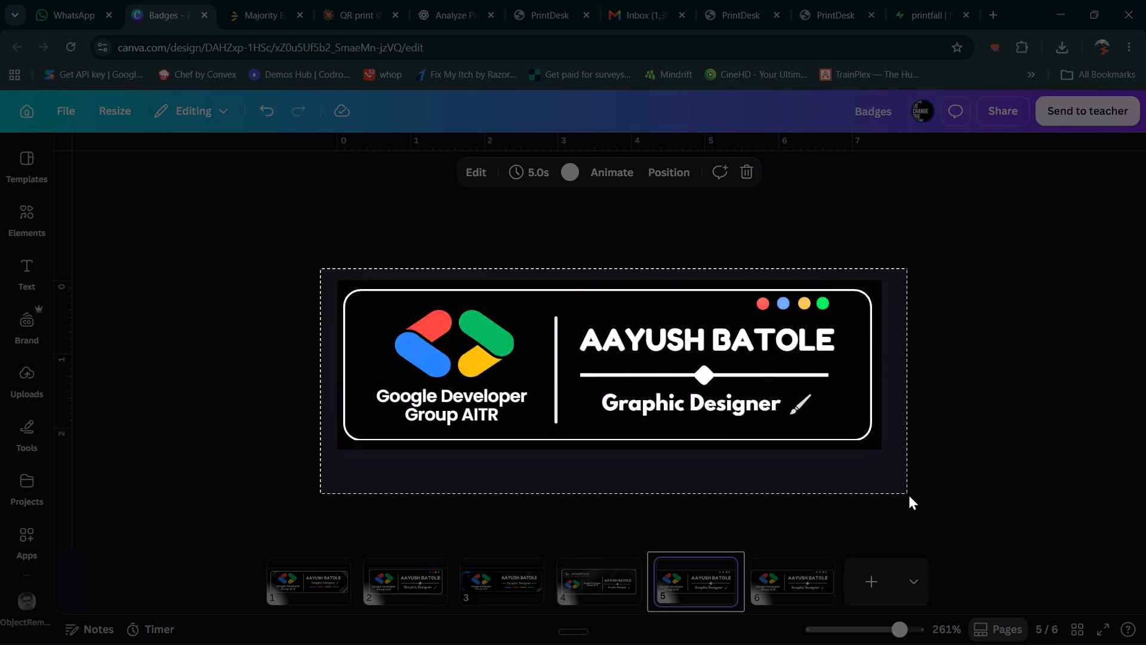
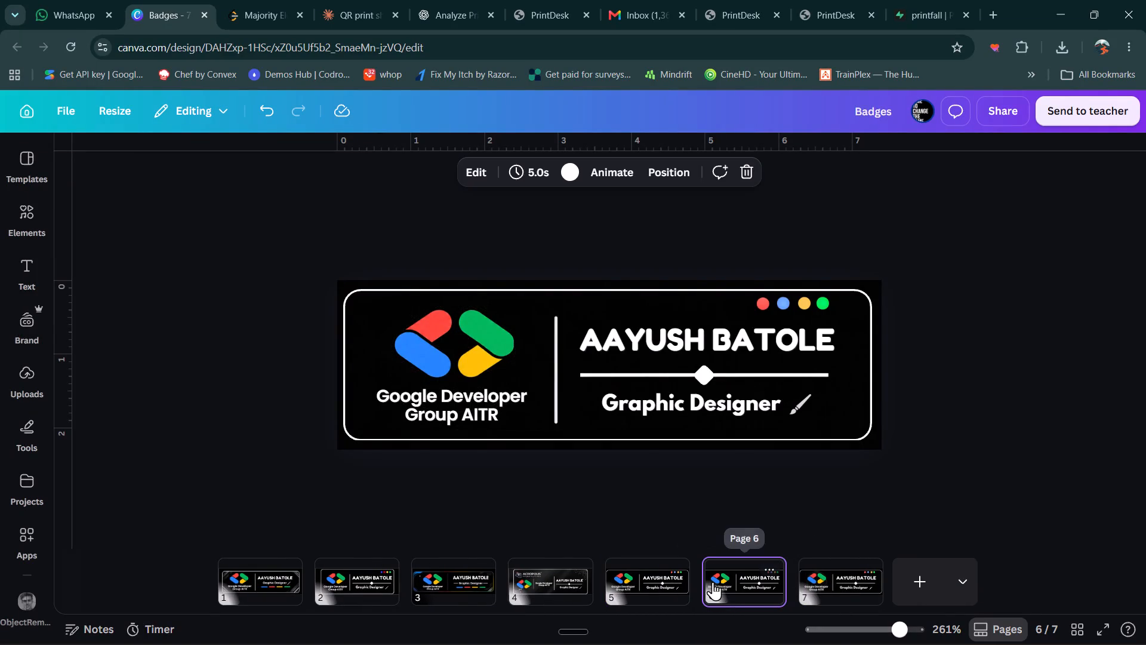
Add the wireframe globe graphic to badge page 6, shrink it to a small size and place it inside the Google Developer Group AITR logo.
{"action": "left_click", "coordinate": [29, 212]}
{"action": "left_click", "coordinate": [100, 331]}
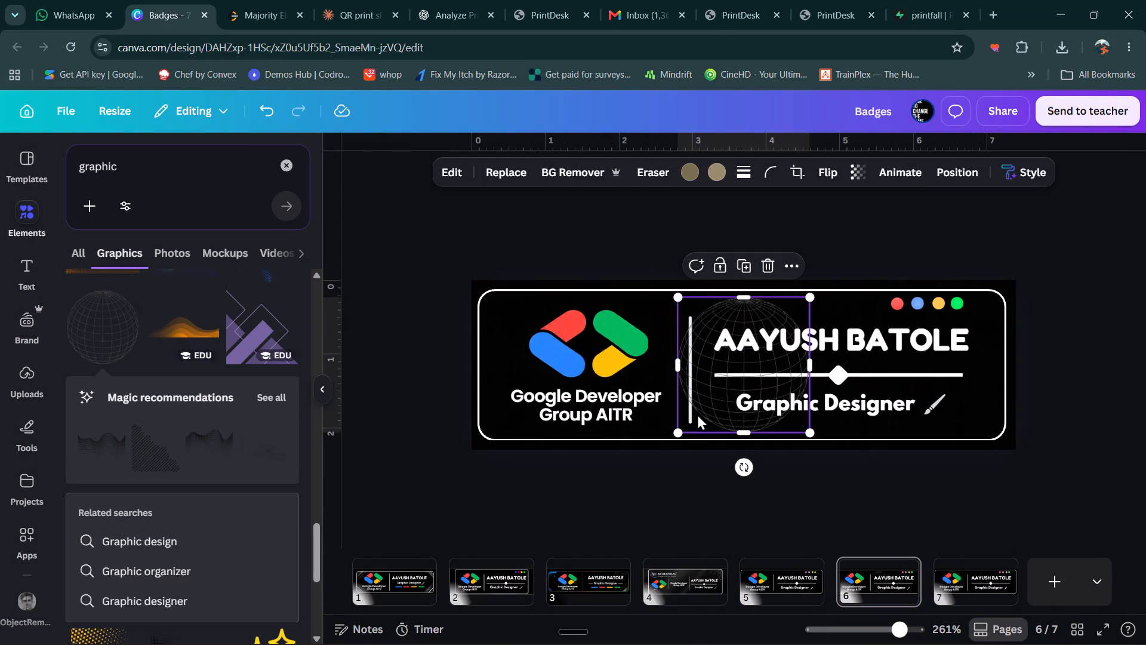
{"action": "left_click_drag", "start_coordinate": [809, 432], "coordinate": [699, 339]}
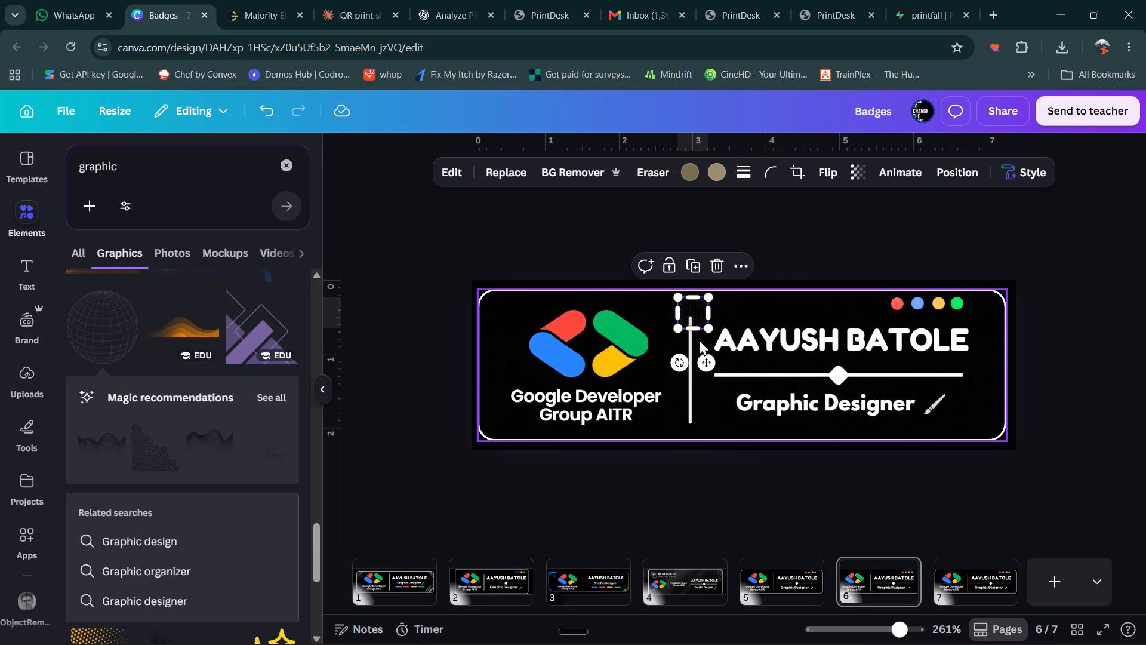
{"action": "left_click", "coordinate": [700, 356]}
{"action": "left_click_drag", "start_coordinate": [704, 361], "coordinate": [593, 391]}
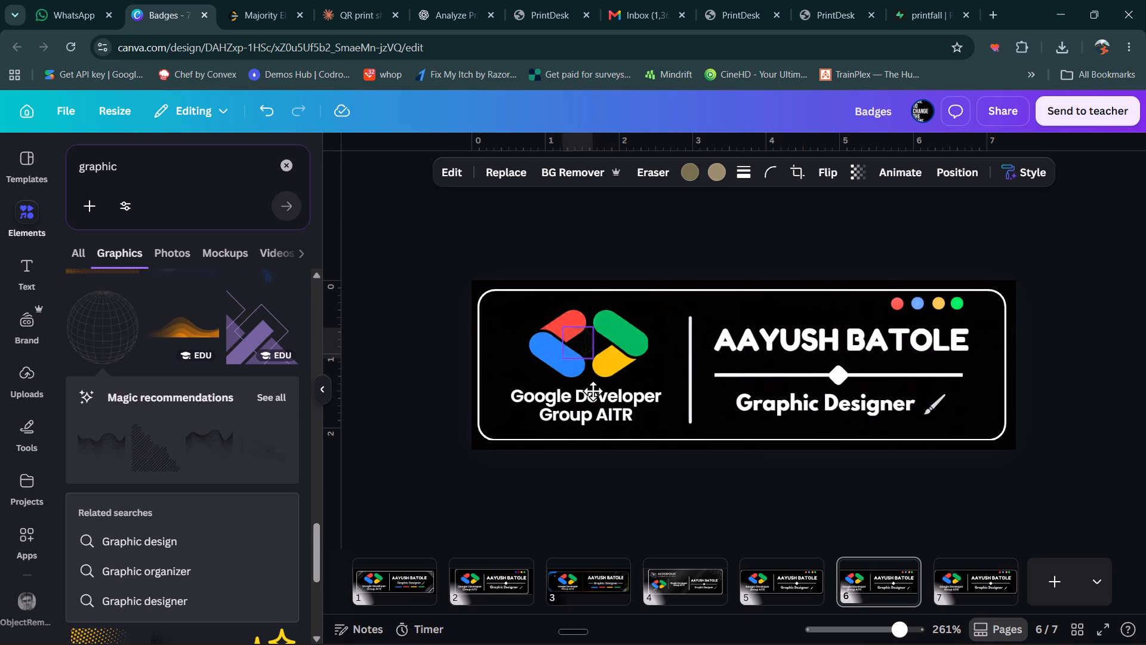
{"action": "left_click_drag", "start_coordinate": [593, 391], "coordinate": [601, 391]}
Set the small wireframe globe's transparency to 100.
{"action": "left_click", "coordinate": [857, 170]}
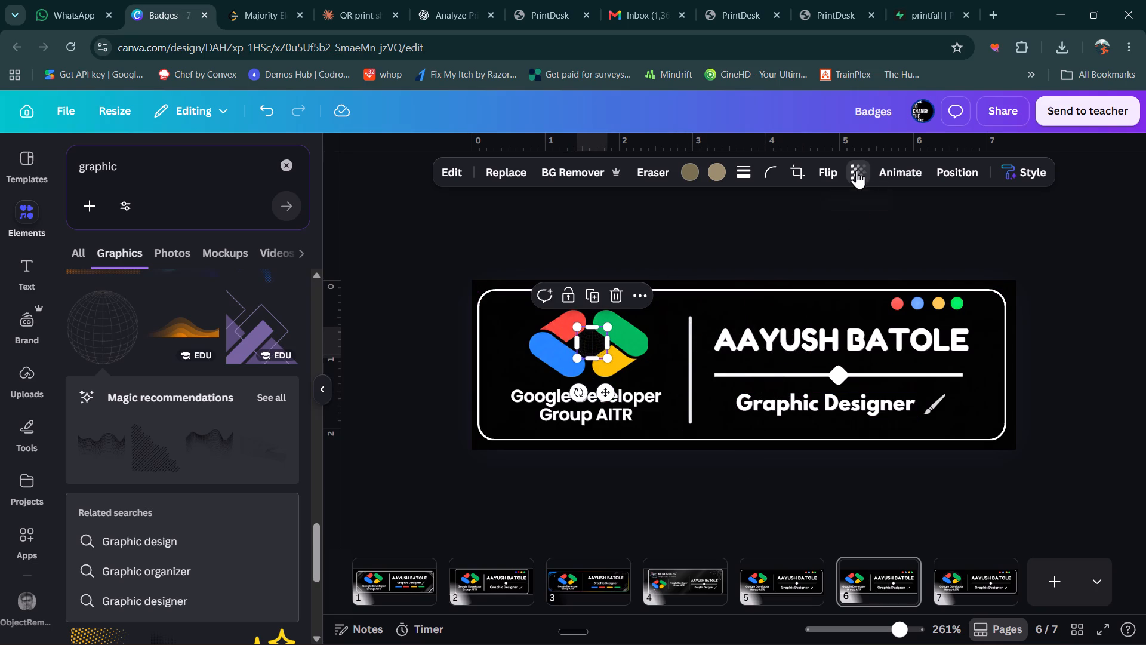
{"action": "left_click_drag", "start_coordinate": [907, 226], "coordinate": [892, 227]}
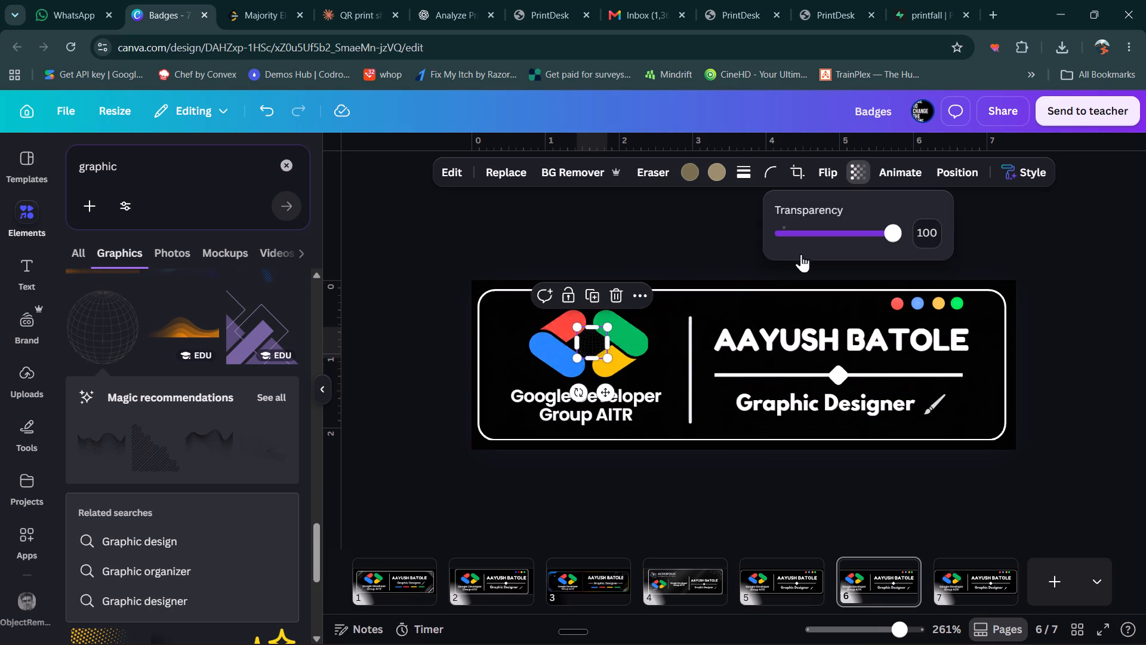
{"action": "left_click", "coordinate": [529, 352]}
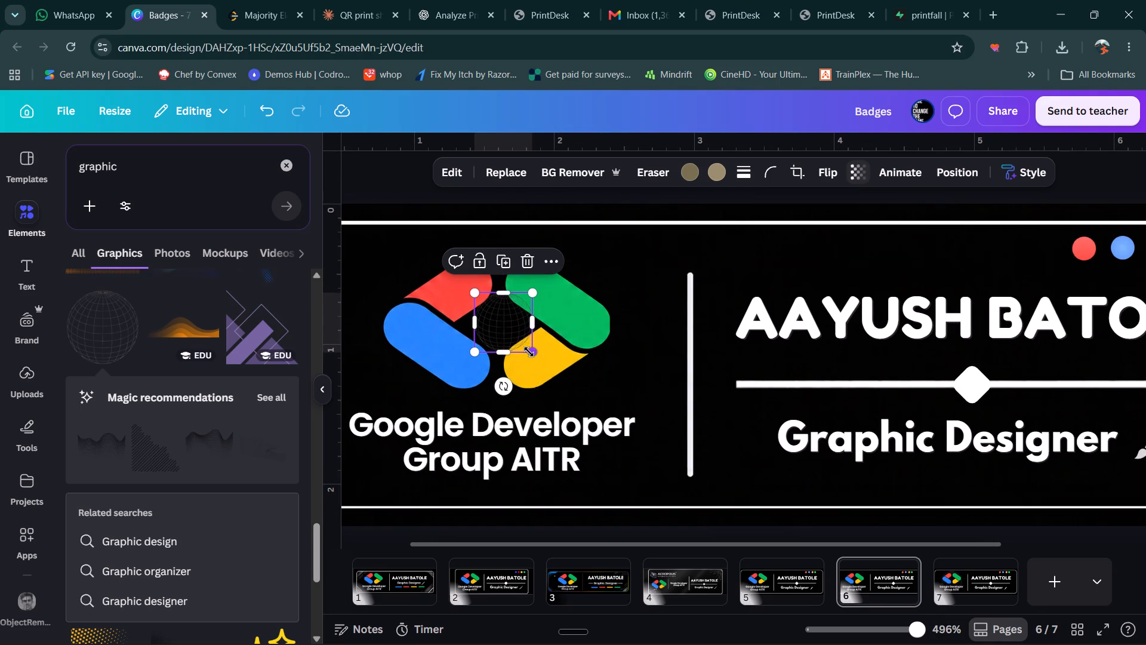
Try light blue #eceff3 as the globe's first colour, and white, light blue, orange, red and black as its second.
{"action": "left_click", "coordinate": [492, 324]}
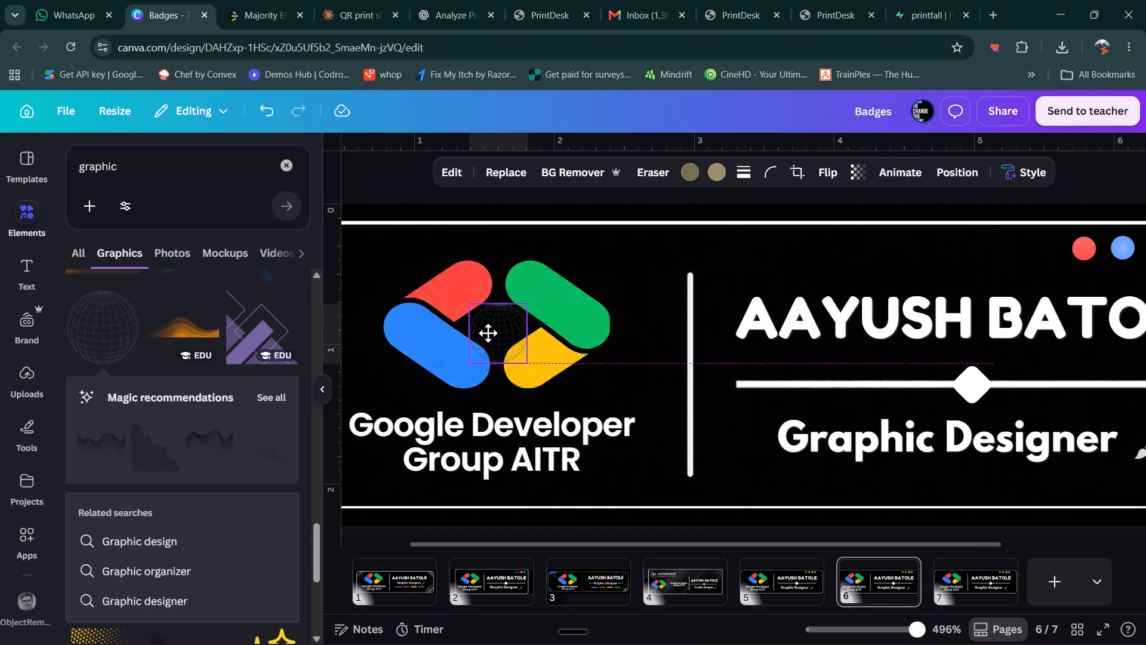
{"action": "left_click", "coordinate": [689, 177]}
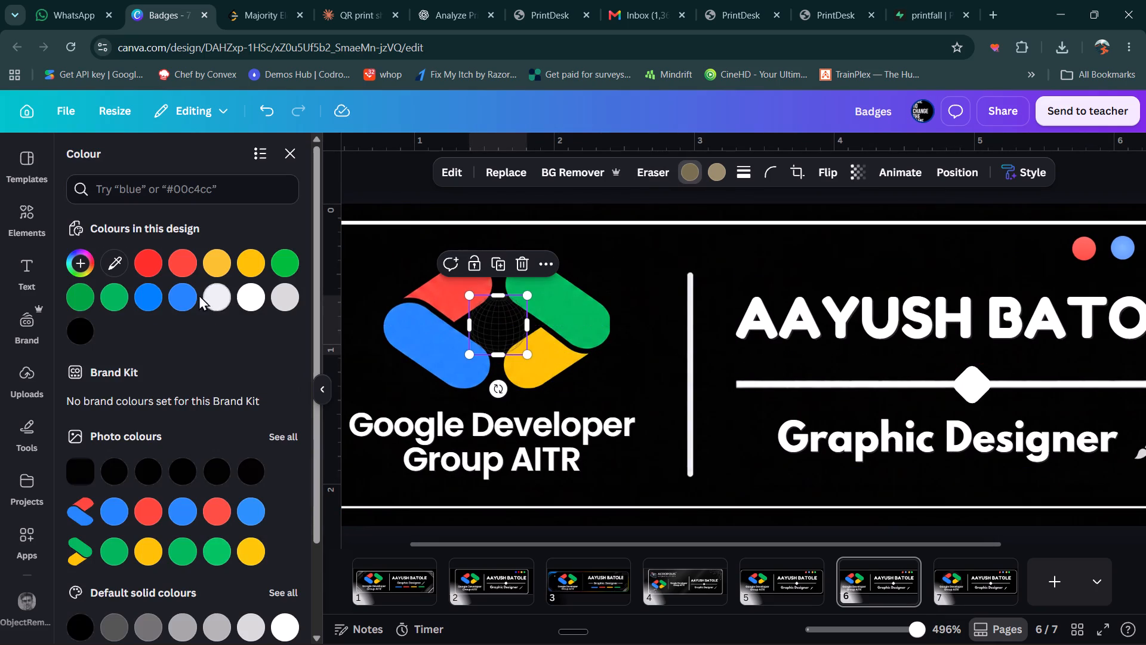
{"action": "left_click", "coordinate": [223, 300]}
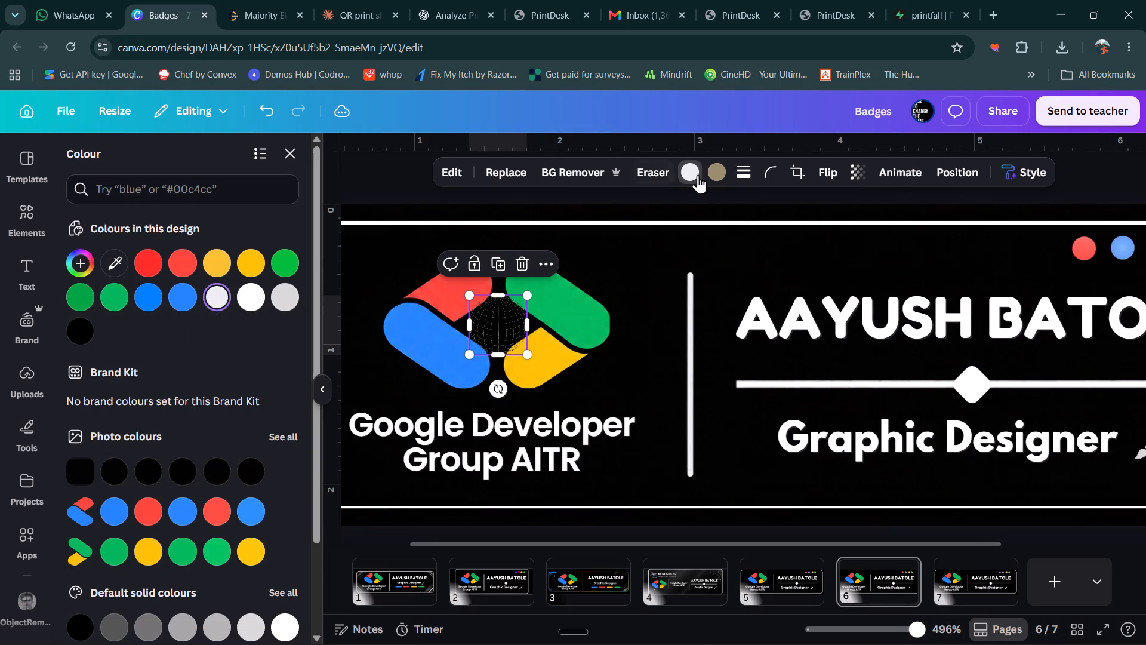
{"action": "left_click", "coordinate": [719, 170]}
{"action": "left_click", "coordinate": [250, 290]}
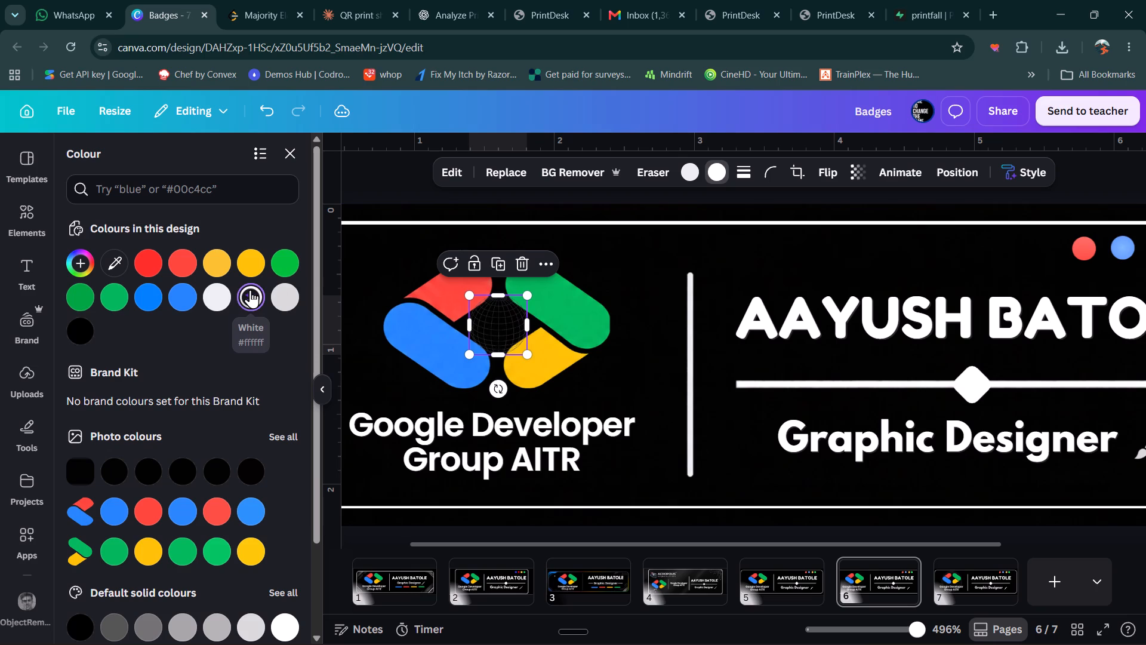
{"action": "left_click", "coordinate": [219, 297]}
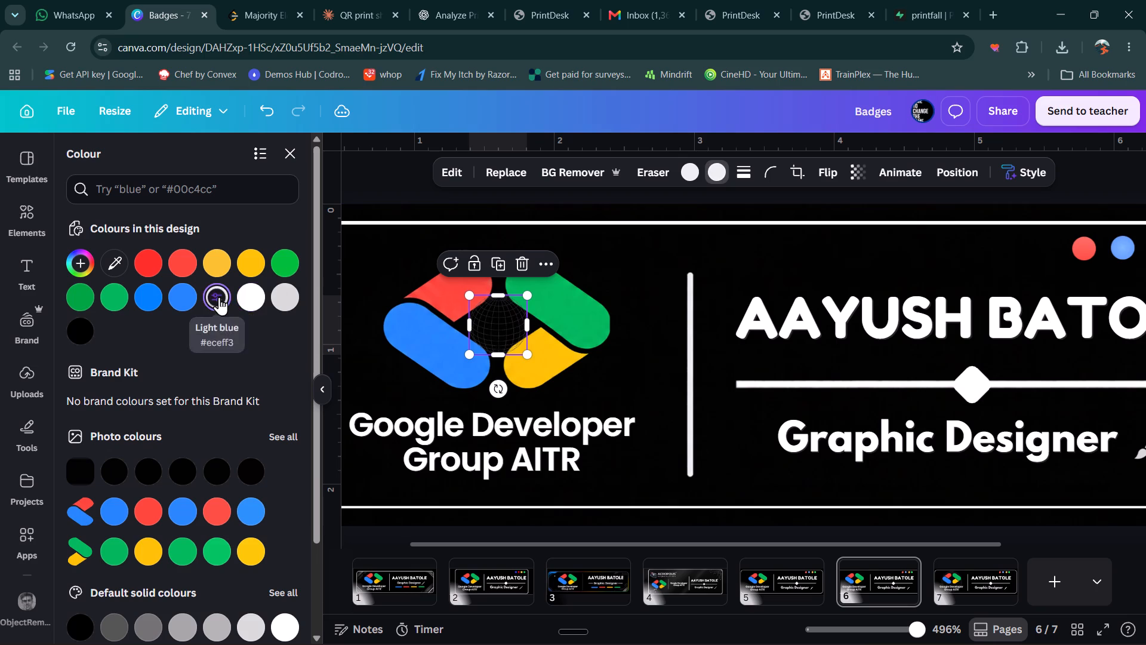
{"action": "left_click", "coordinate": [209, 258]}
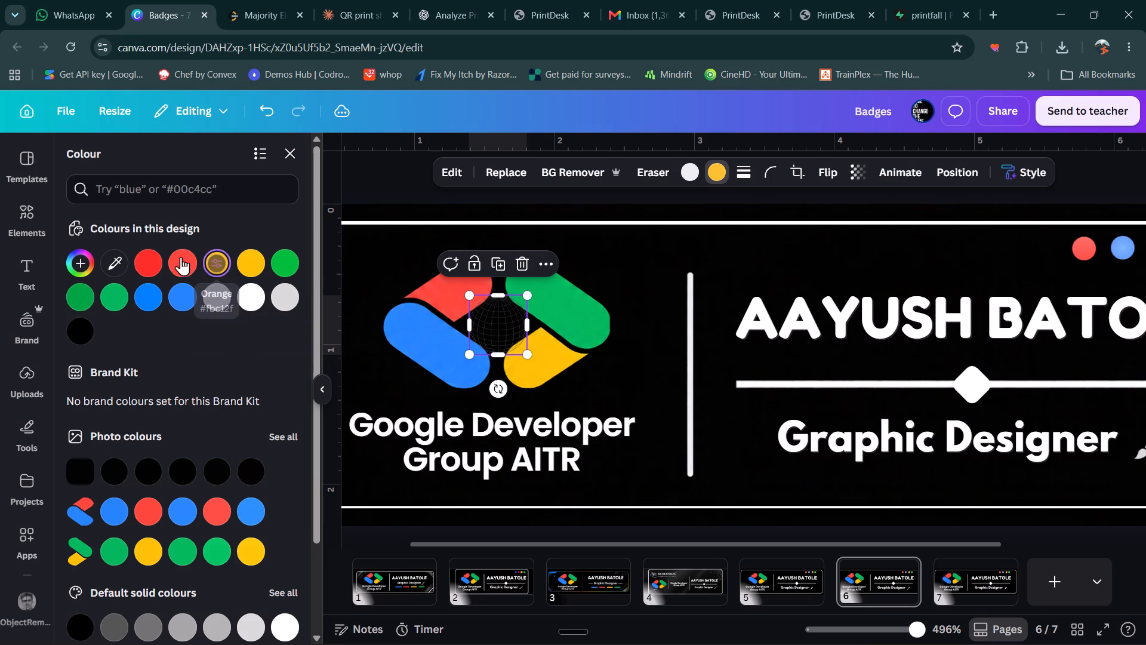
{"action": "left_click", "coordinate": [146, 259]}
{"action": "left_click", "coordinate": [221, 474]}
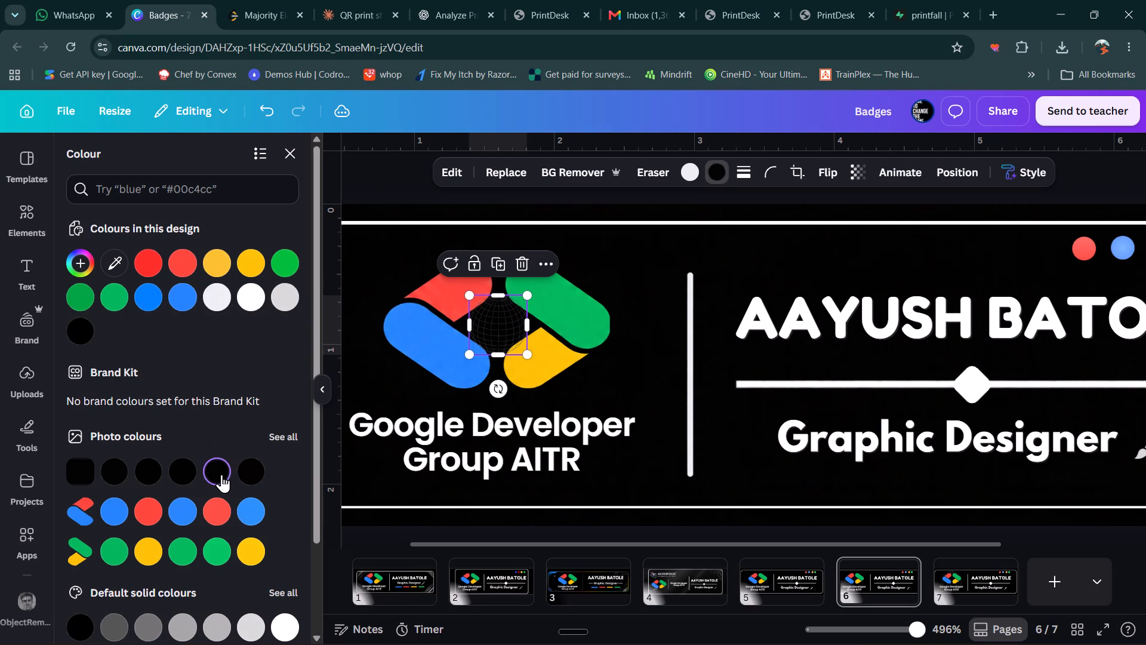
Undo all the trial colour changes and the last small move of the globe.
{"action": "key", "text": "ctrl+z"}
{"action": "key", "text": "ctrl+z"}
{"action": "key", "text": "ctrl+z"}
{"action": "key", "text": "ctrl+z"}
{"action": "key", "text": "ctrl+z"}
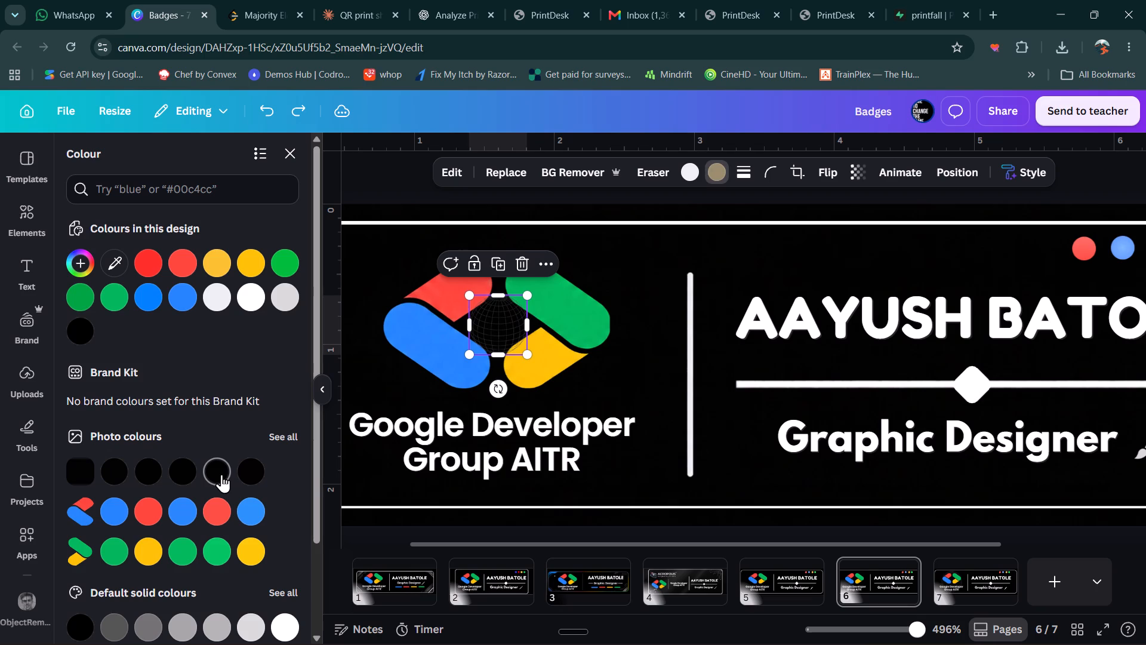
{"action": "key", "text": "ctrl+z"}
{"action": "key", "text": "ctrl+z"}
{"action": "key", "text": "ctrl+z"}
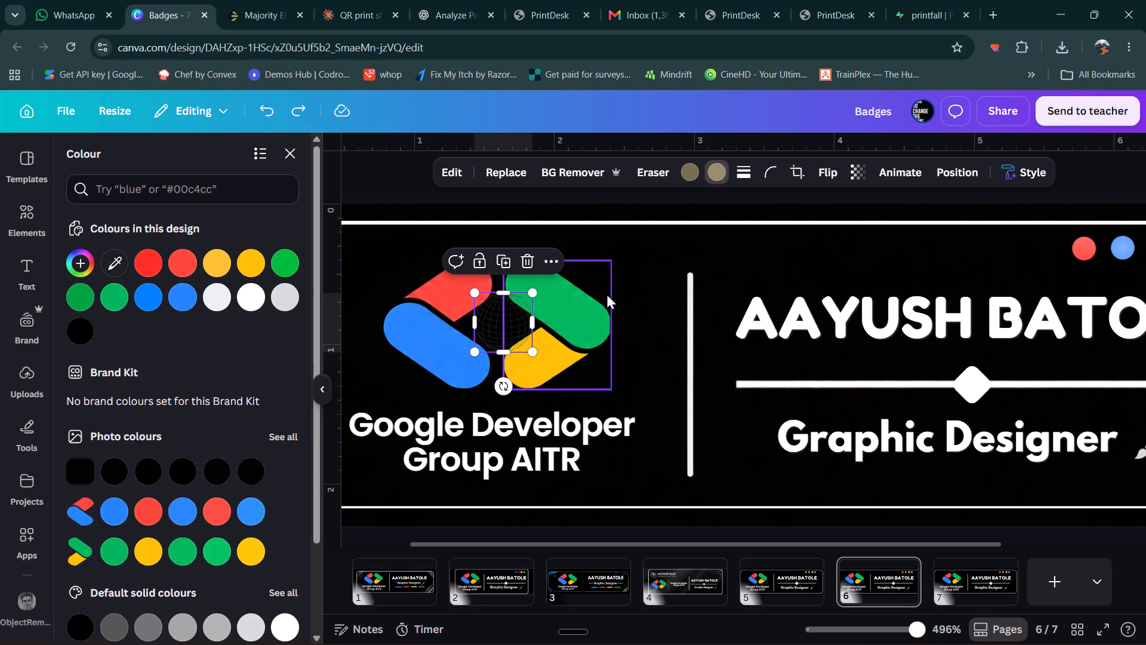
Set the globe's first colour to white from the default solid colours and close the colour choices.
{"action": "left_click", "coordinate": [687, 173]}
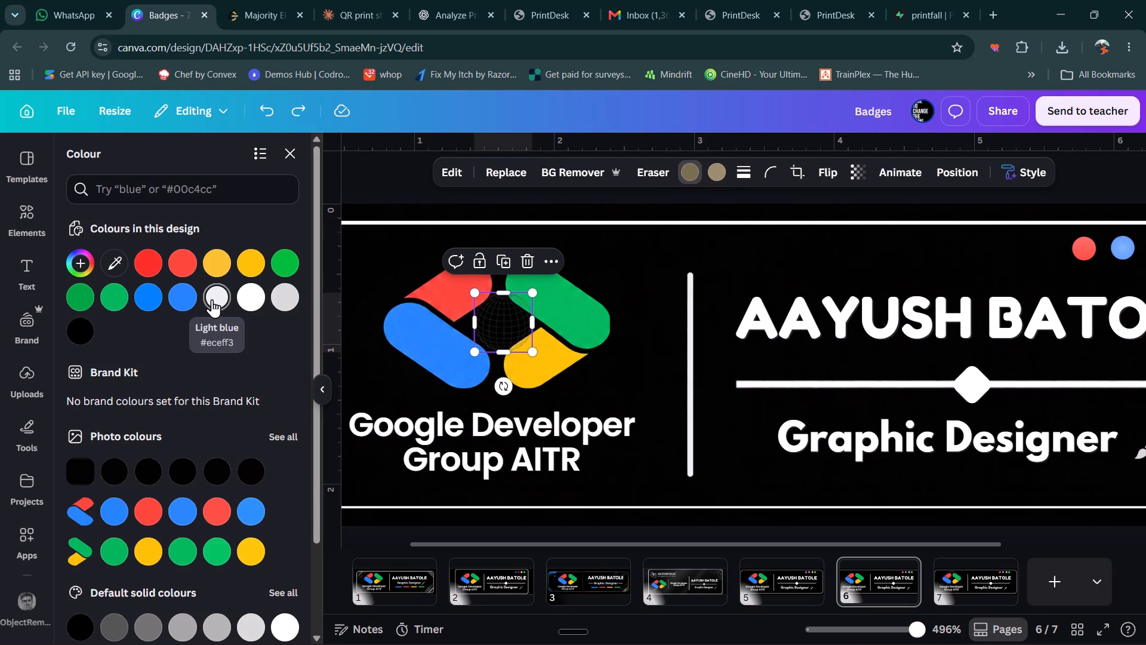
{"action": "left_click", "coordinate": [216, 299]}
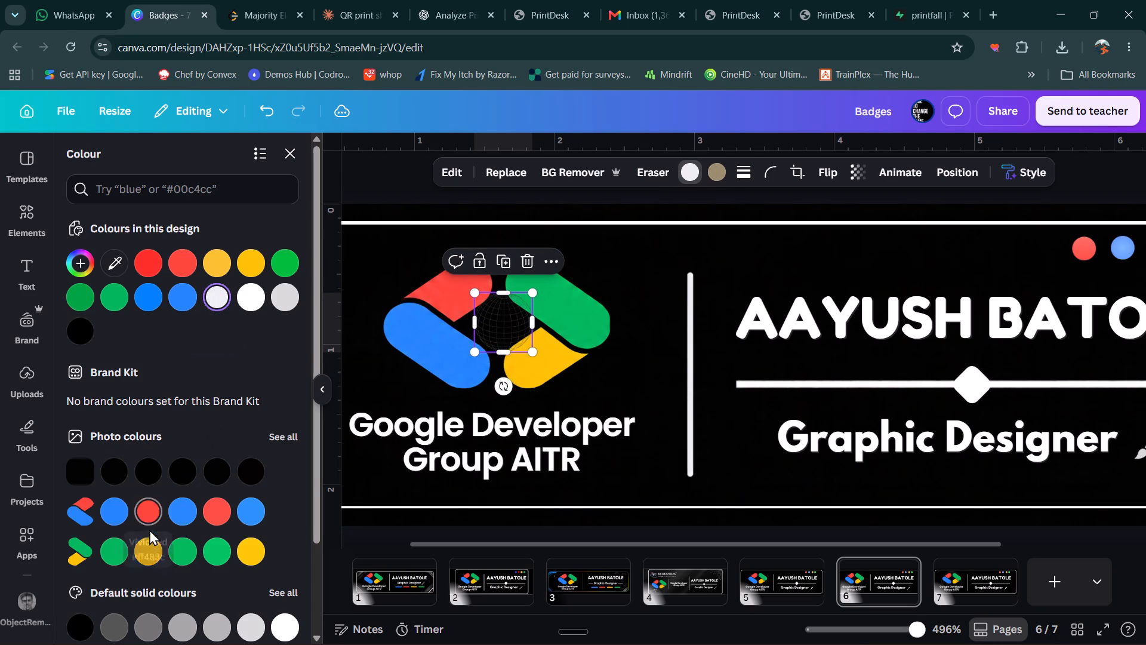
{"action": "left_click", "coordinate": [286, 616]}
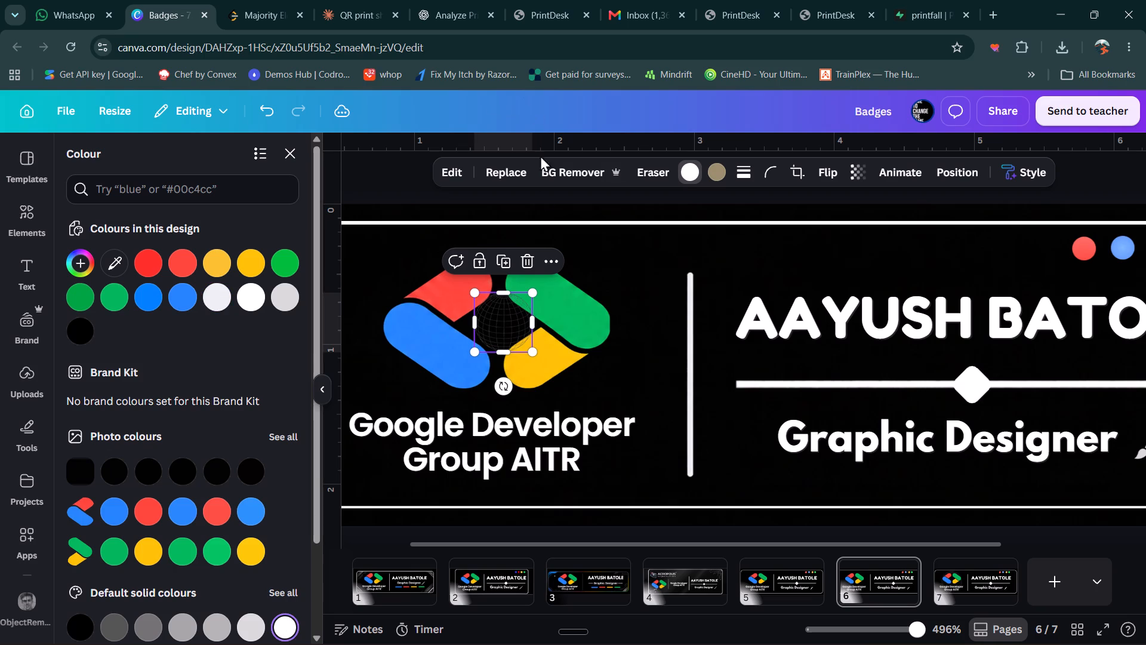
{"action": "left_click", "coordinate": [446, 197]}
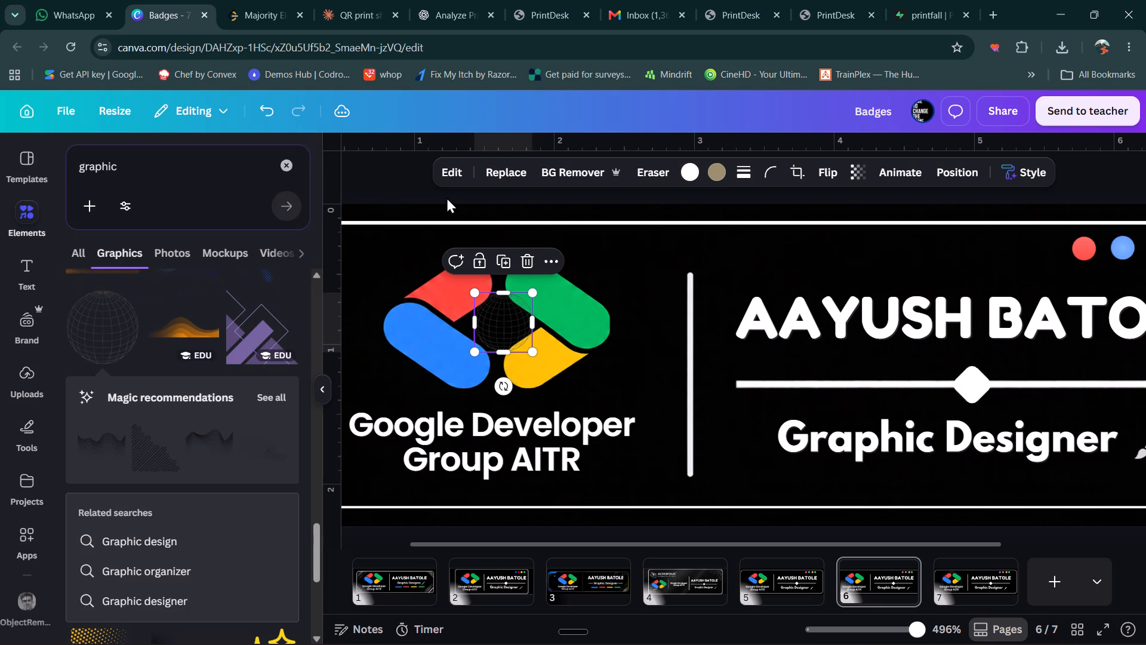
{"action": "left_click", "coordinate": [446, 197]}
Shrink the wireframe globe slightly and position it in the gap between the two halves of the logo.
{"action": "left_click_drag", "start_coordinate": [503, 329], "coordinate": [496, 331]}
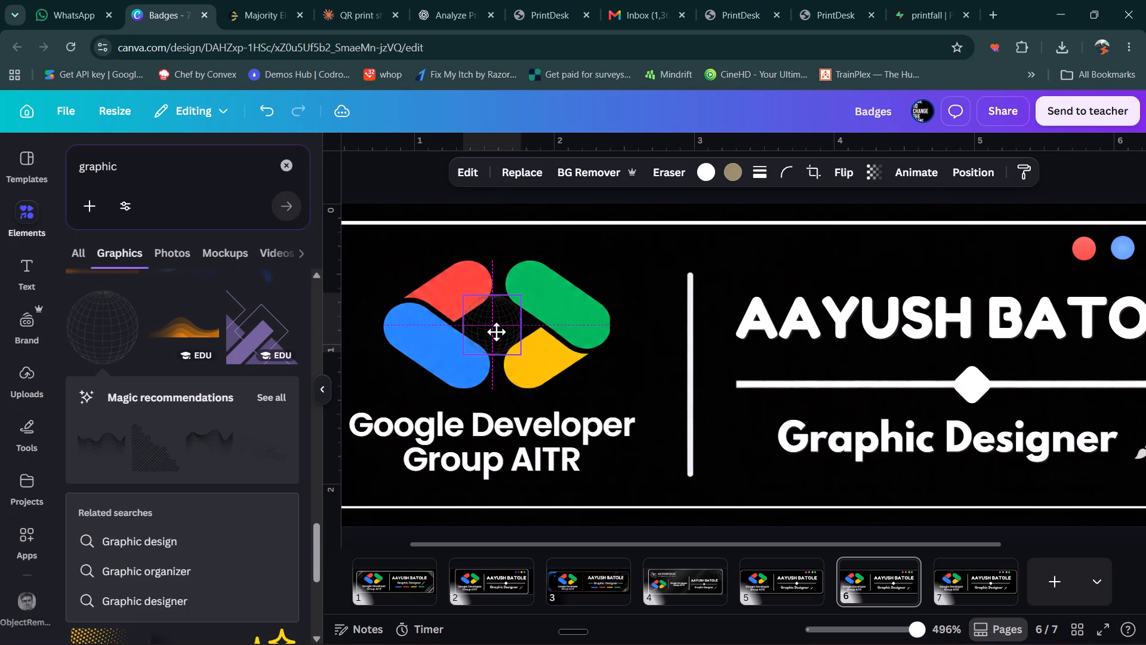
{"action": "left_click_drag", "start_coordinate": [496, 331], "coordinate": [498, 331]}
{"action": "left_click", "coordinate": [389, 355]}
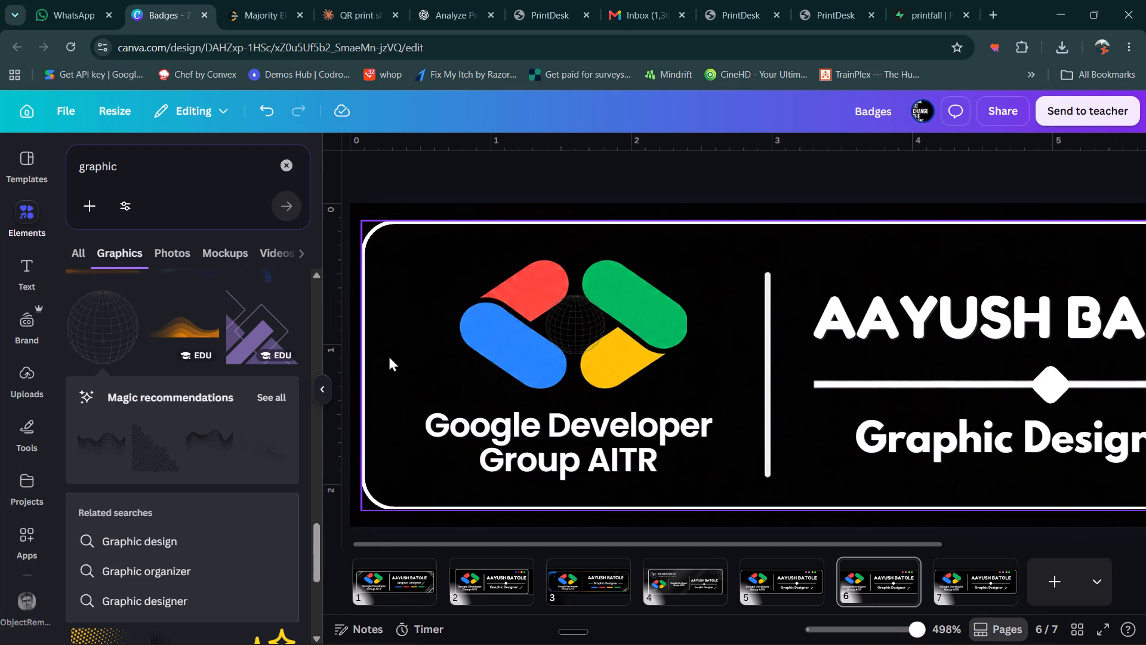
{"action": "left_click_drag", "start_coordinate": [582, 324], "coordinate": [592, 314]}
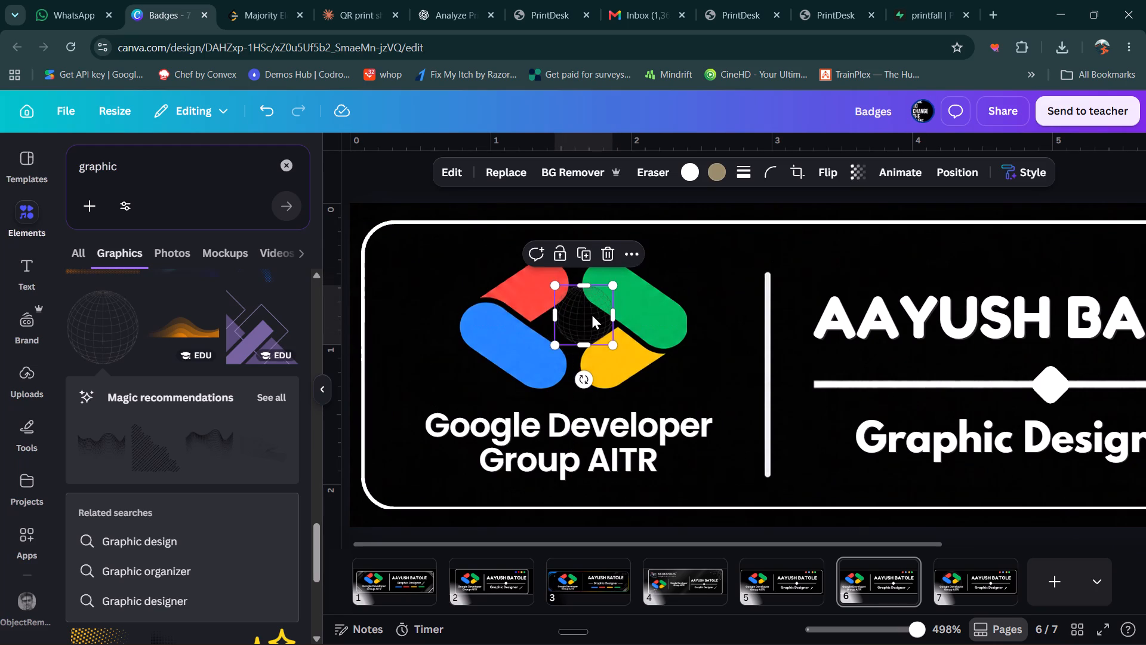
{"action": "key", "text": "ctrl+z"}
{"action": "left_click_drag", "start_coordinate": [606, 297], "coordinate": [602, 312]}
{"action": "left_click", "coordinate": [578, 321]}
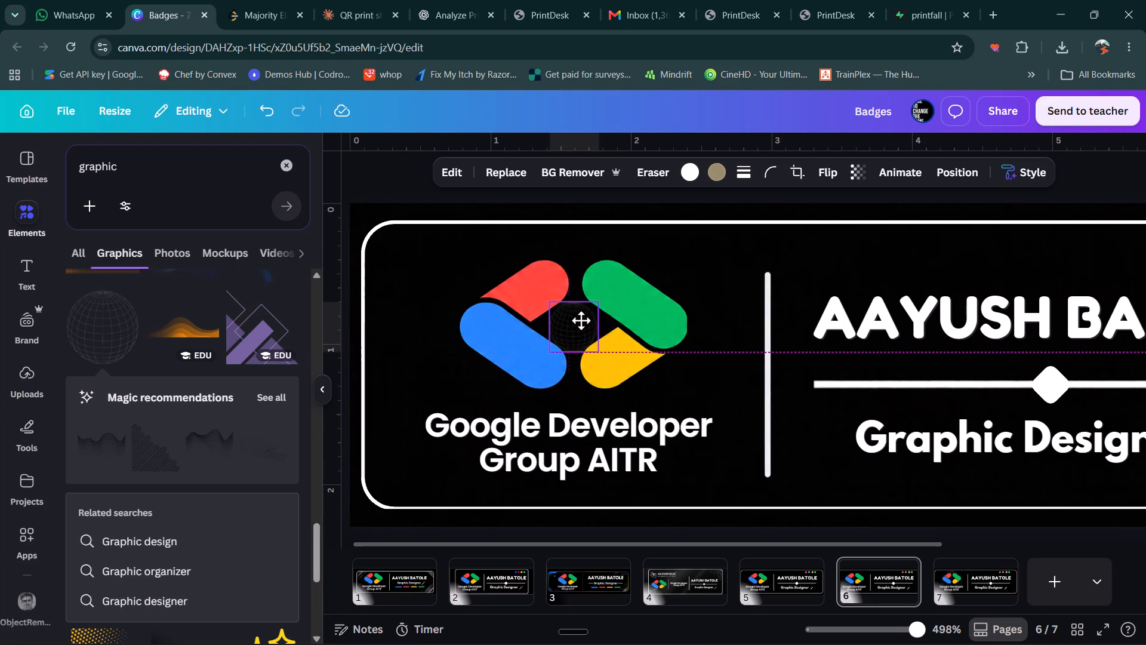
{"action": "left_click", "coordinate": [654, 335]}
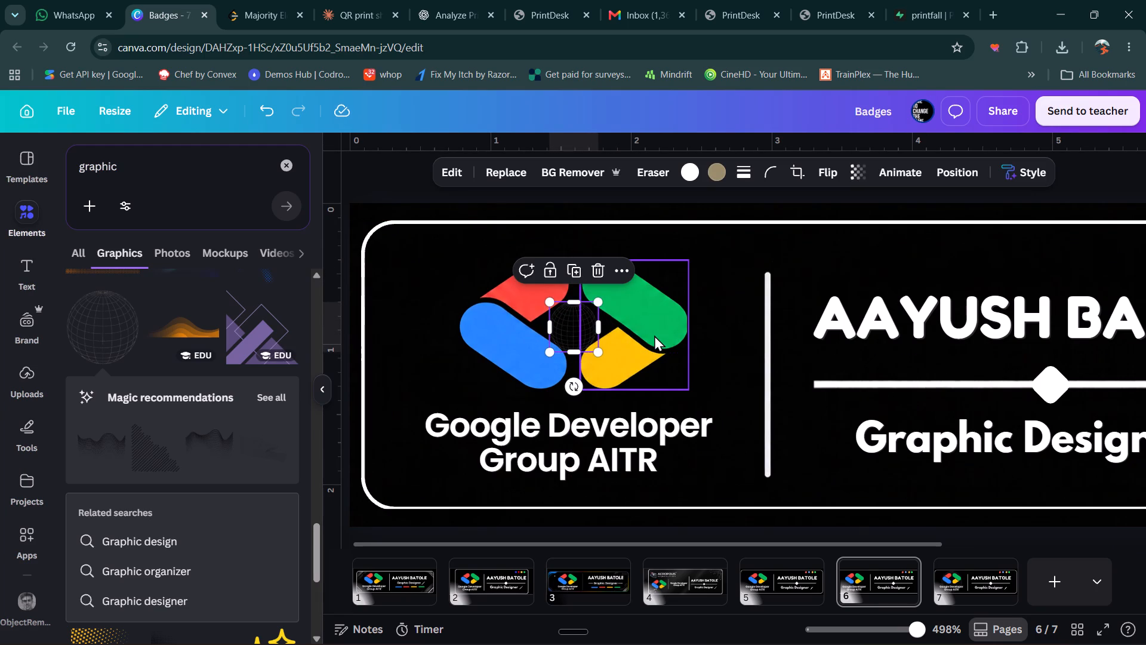
{"action": "left_click", "coordinate": [546, 503]}
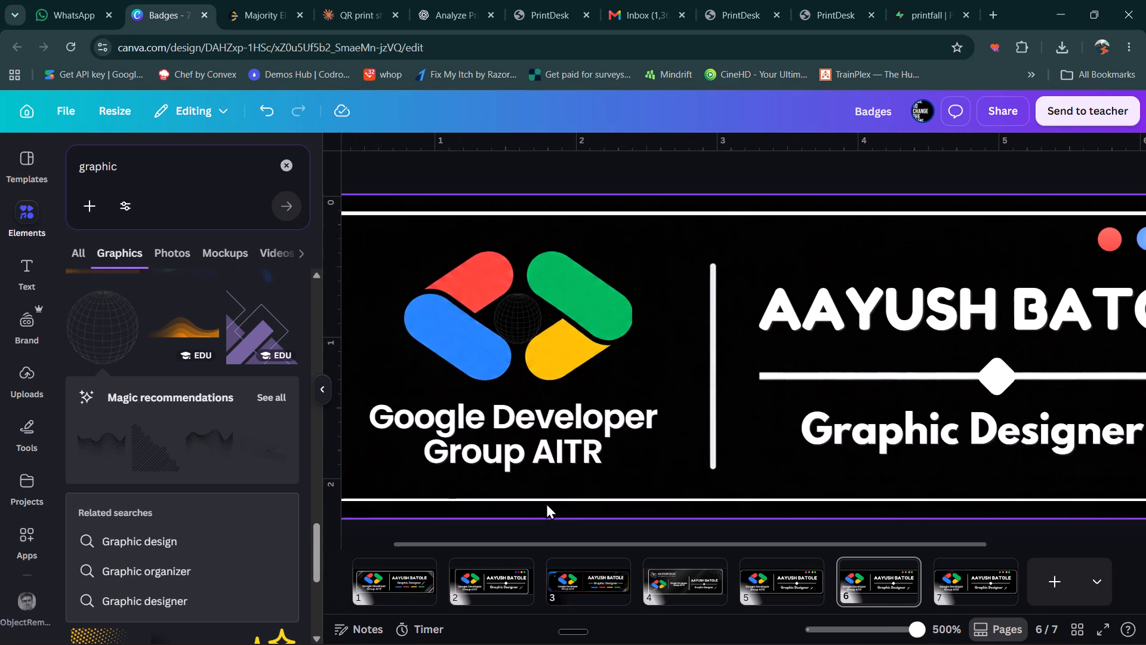
Lower the wireframe globe between the logo's blue and yellow shapes and enlarge it slightly.
{"action": "left_click", "coordinate": [506, 318]}
{"action": "left_click_drag", "start_coordinate": [506, 318], "coordinate": [506, 351]}
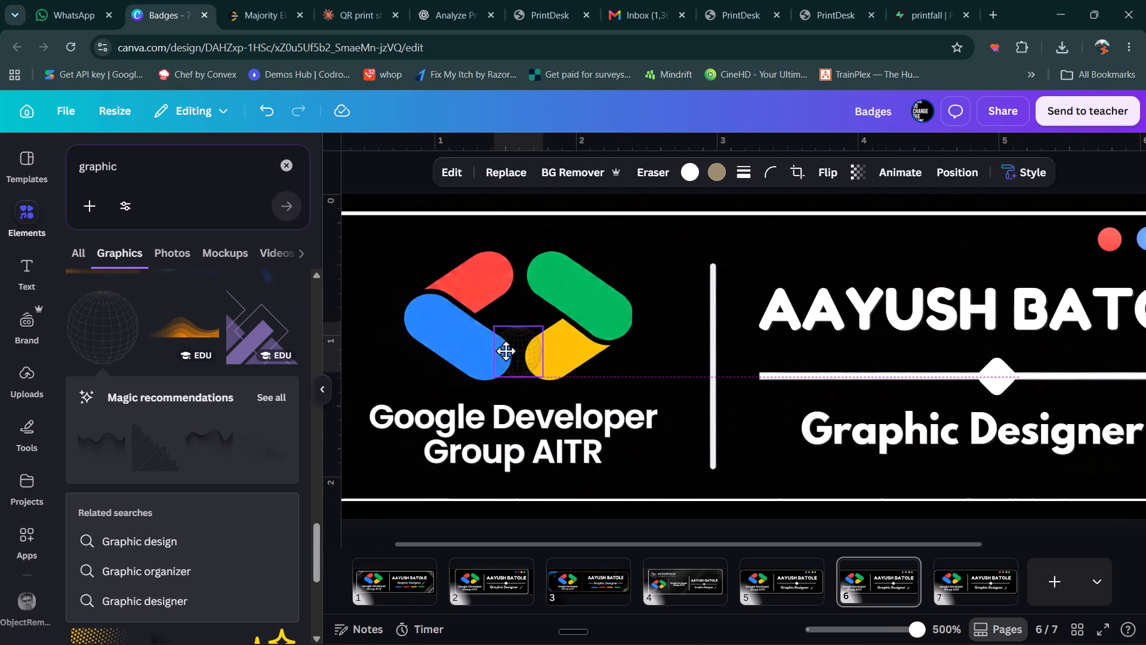
{"action": "left_click_drag", "start_coordinate": [506, 351], "coordinate": [506, 353]}
{"action": "left_click_drag", "start_coordinate": [549, 328], "coordinate": [565, 321]}
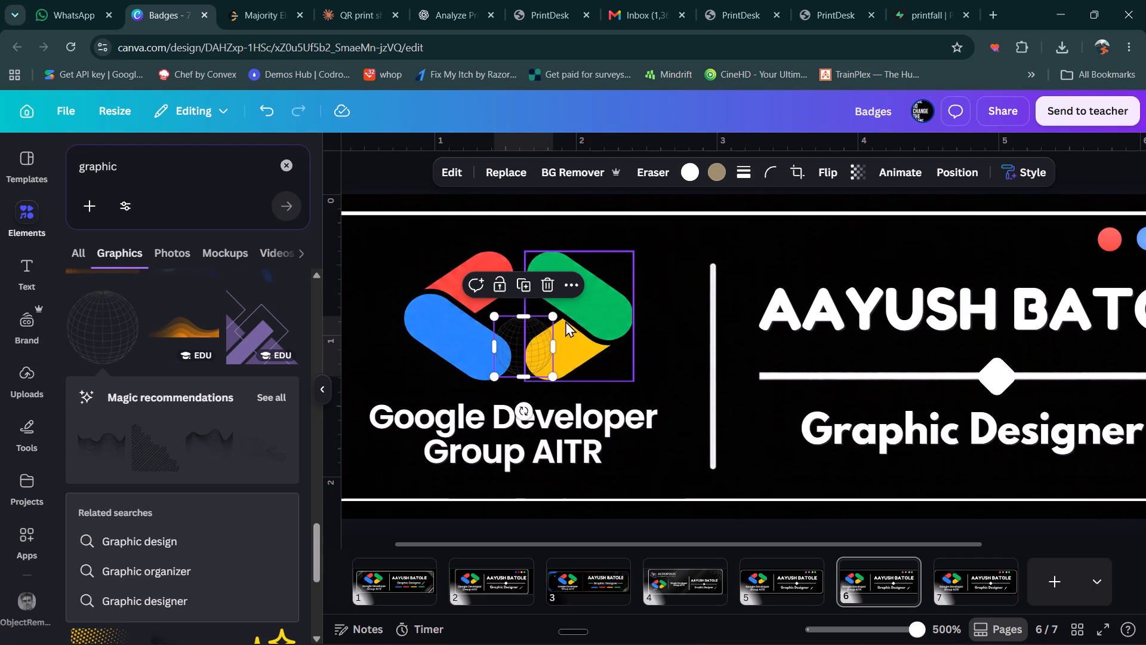
{"action": "left_click_drag", "start_coordinate": [542, 340], "coordinate": [535, 341]}
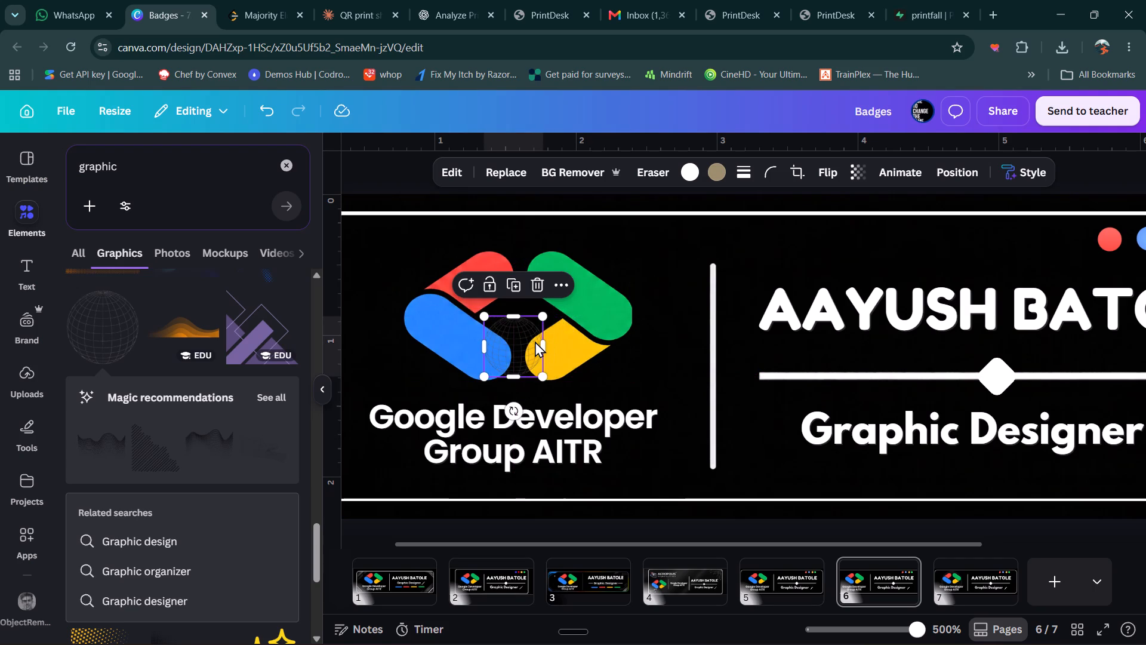
Send the wireframe globe backward two levels so it sits behind the logo shapes.
{"action": "key", "text": "ctrl+bracketleft"}
{"action": "key", "text": "ctrl+bracketleft"}
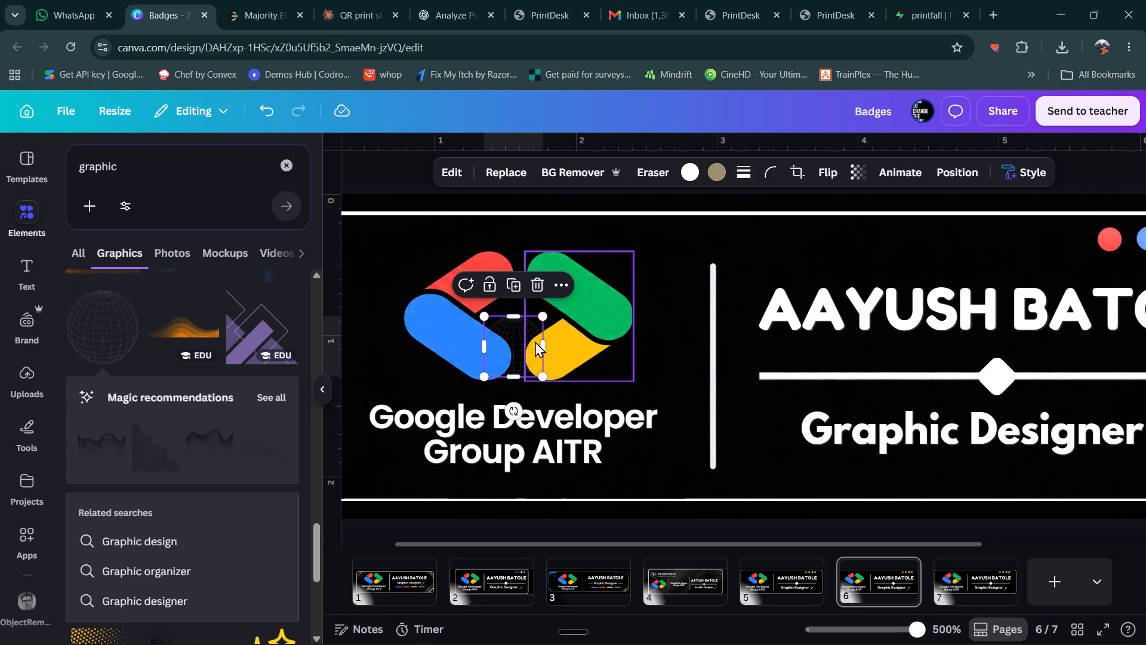
{"action": "left_click", "coordinate": [425, 350]}
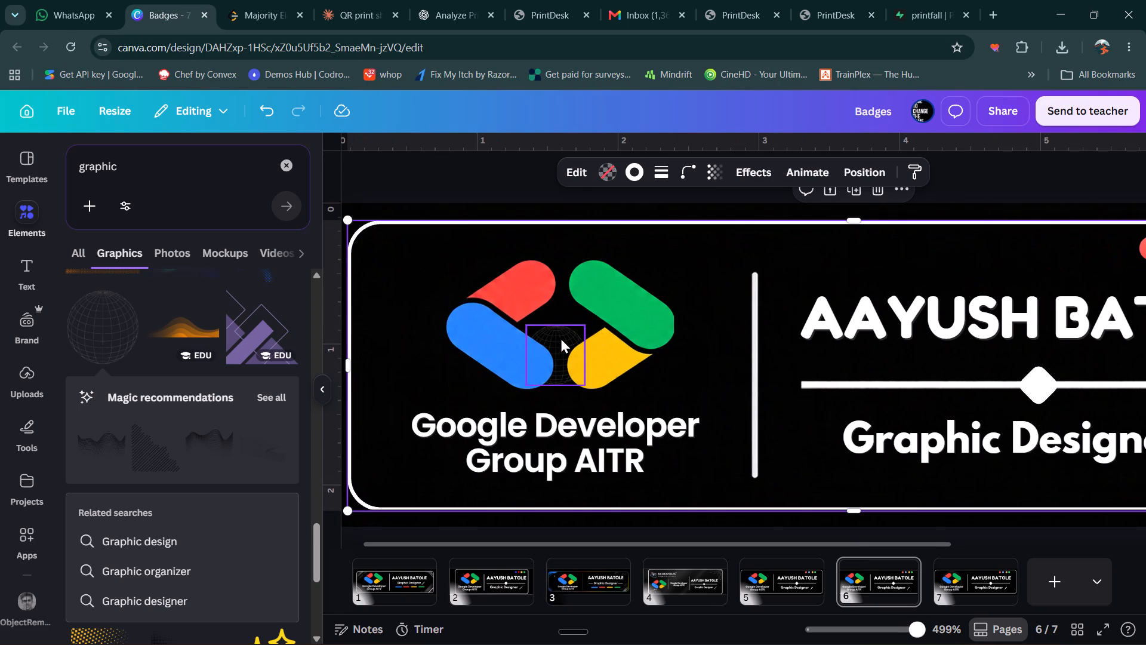
Fine-tune the wireframe globe's horizontal position within the gap between the logo halves.
{"action": "left_click", "coordinate": [560, 337]}
{"action": "key", "text": "Right"}
{"action": "key", "text": "Right"}
{"action": "key", "text": "Left"}
{"action": "key", "text": "Left"}
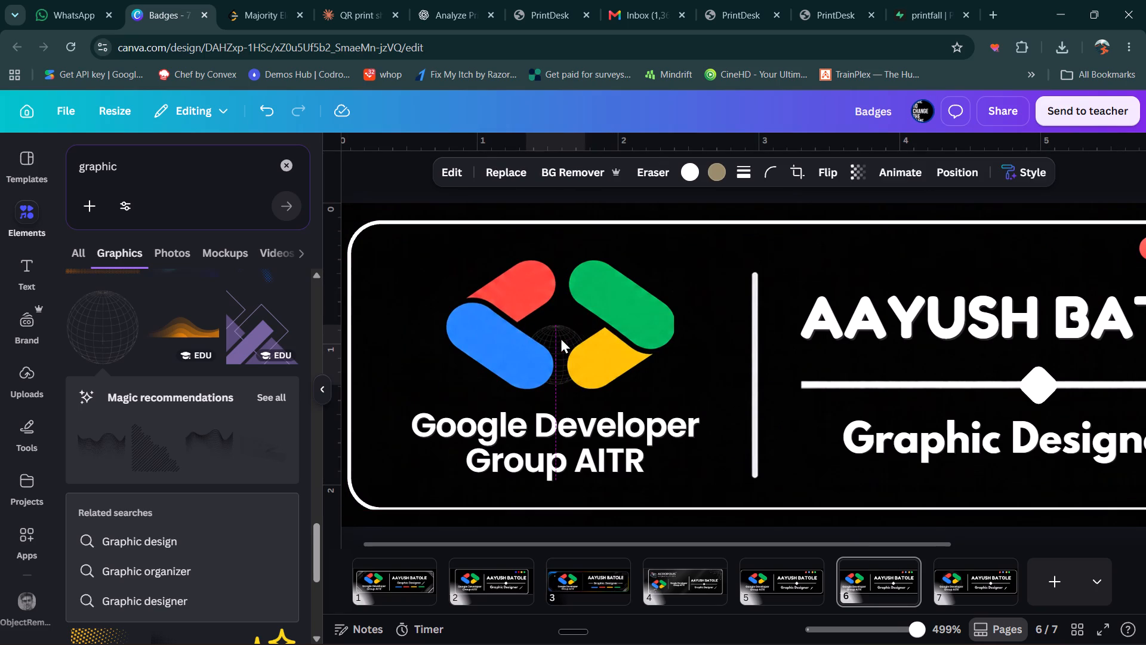
{"action": "key", "text": "Right"}
{"action": "key", "text": "Left"}
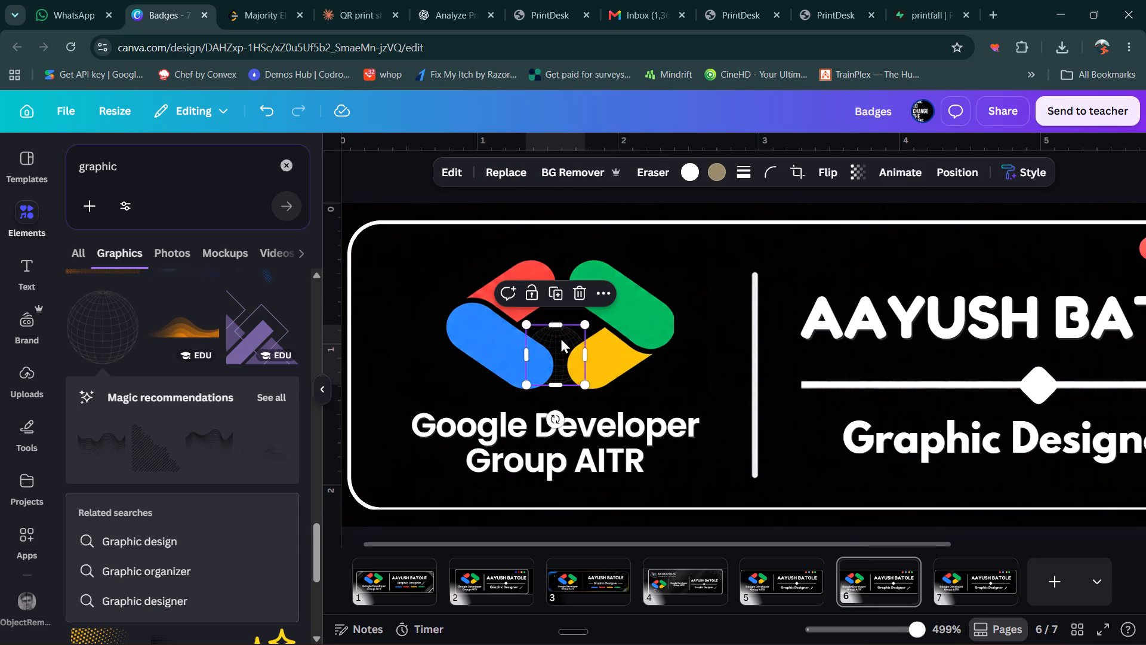
{"action": "left_click_drag", "start_coordinate": [560, 337], "coordinate": [566, 339]}
{"action": "left_click", "coordinate": [464, 352]}
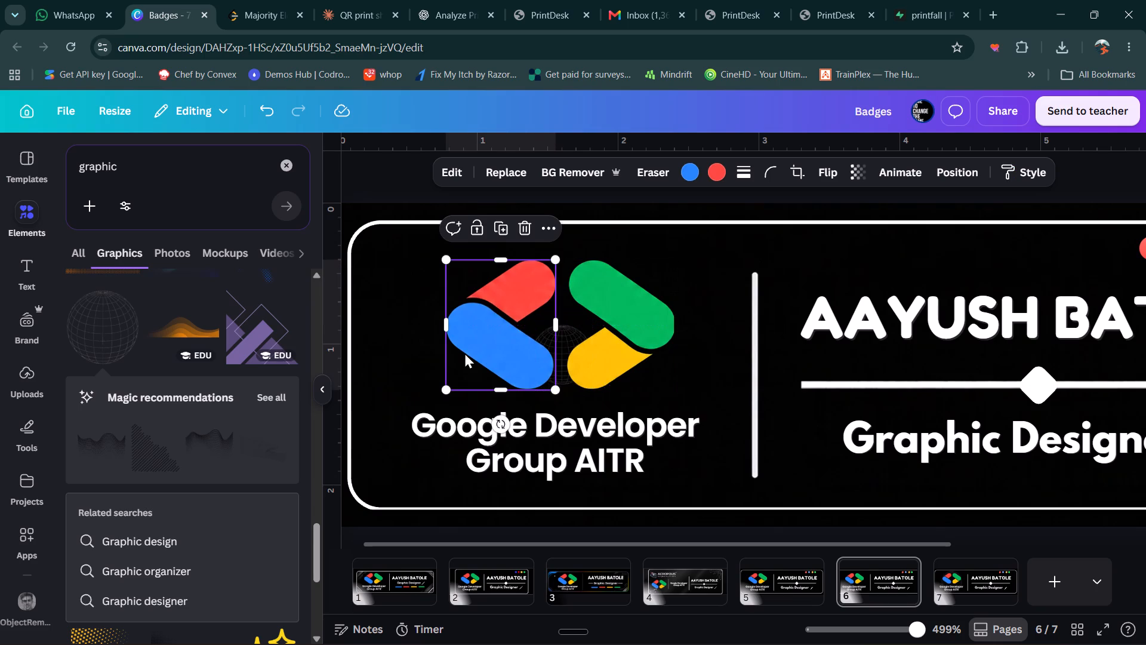
{"action": "left_click", "coordinate": [411, 373]}
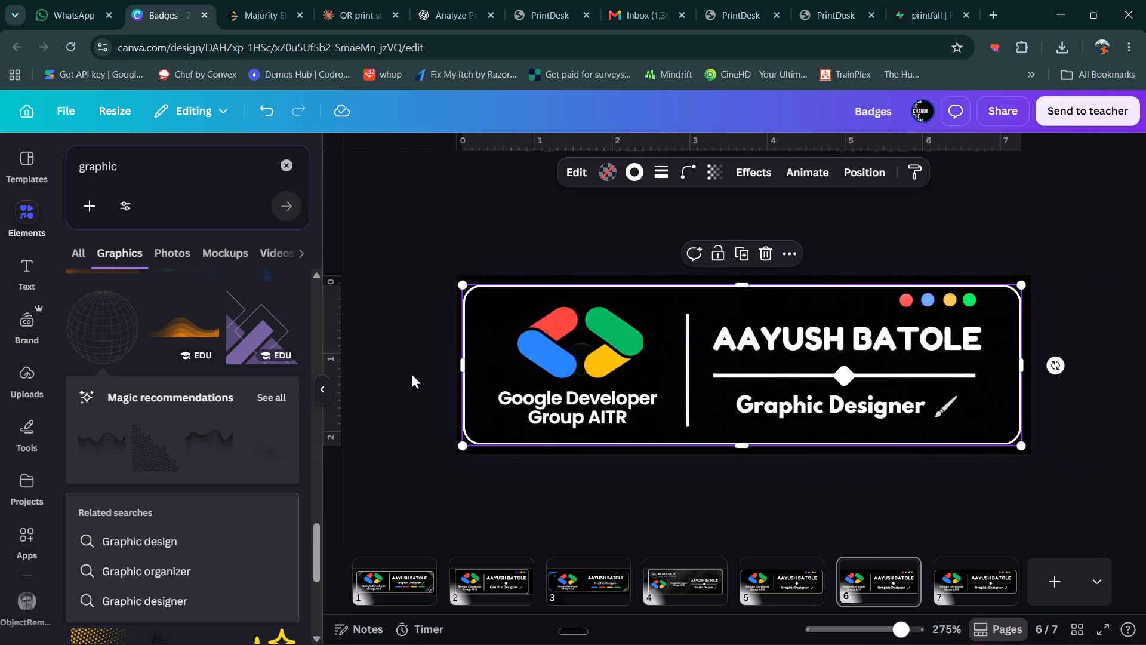
Nudge the wireframe globe slightly upward behind the logo and deselect it.
{"action": "left_click", "coordinate": [582, 350]}
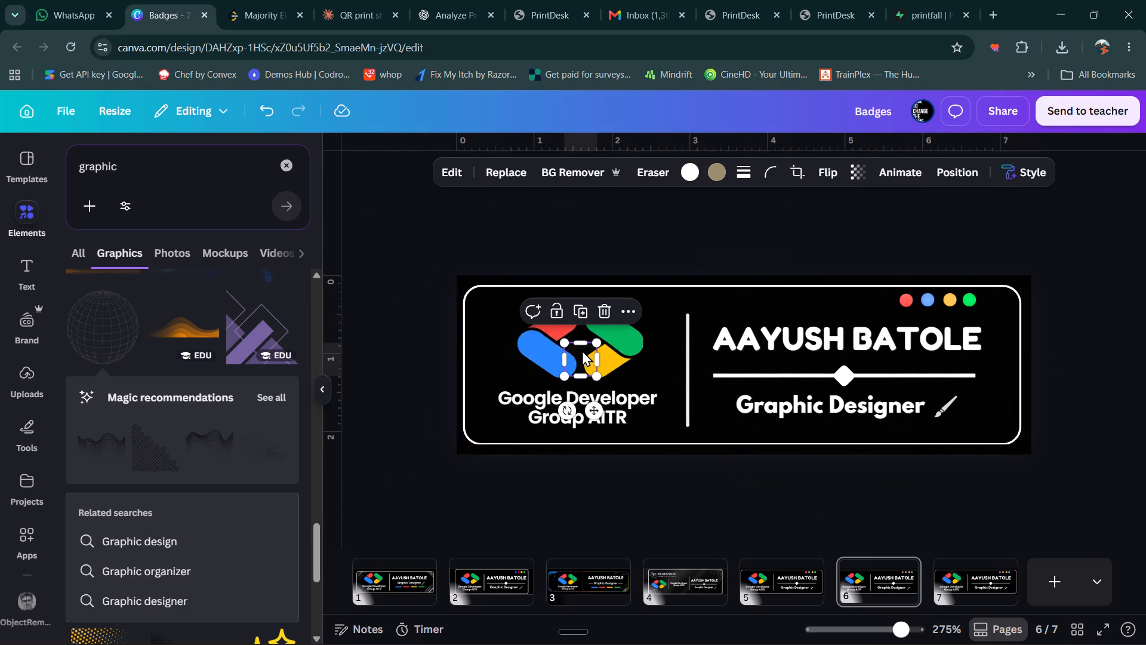
{"action": "key", "text": "Up"}
{"action": "key", "text": "Up"}
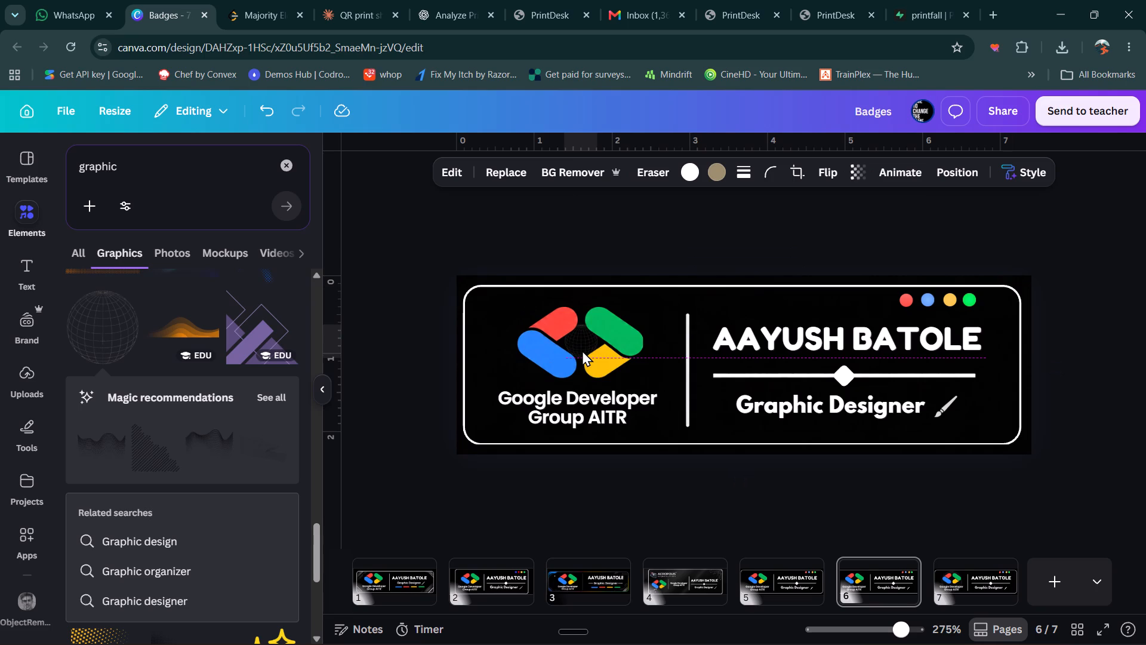
{"action": "key", "text": "Down"}
{"action": "left_click", "coordinate": [410, 394]}
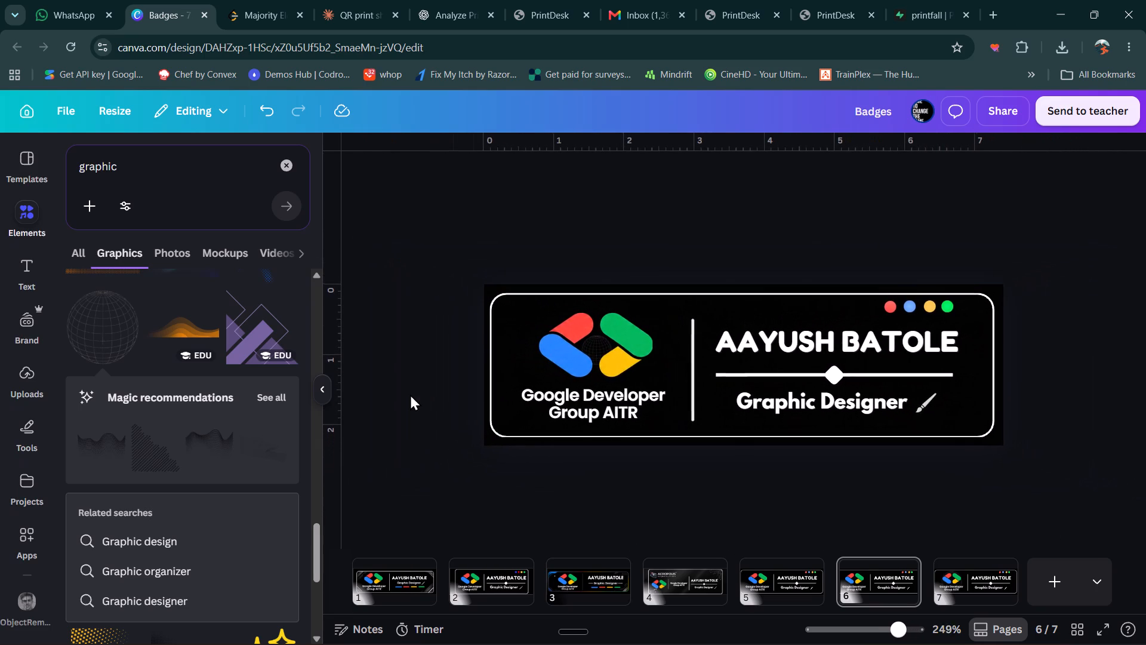
Take a screenshot snip of the whole page 6 badge with the small globe behind the logo.
{"action": "key", "text": "Print"}
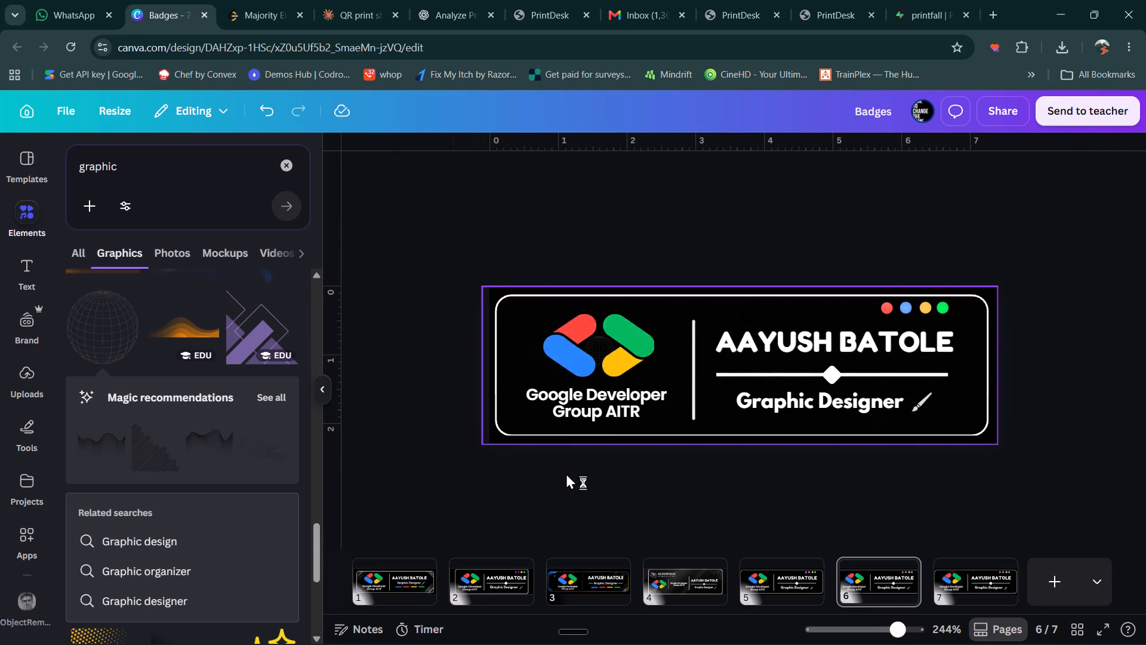
{"action": "left_click_drag", "start_coordinate": [481, 277], "coordinate": [546, 305]}
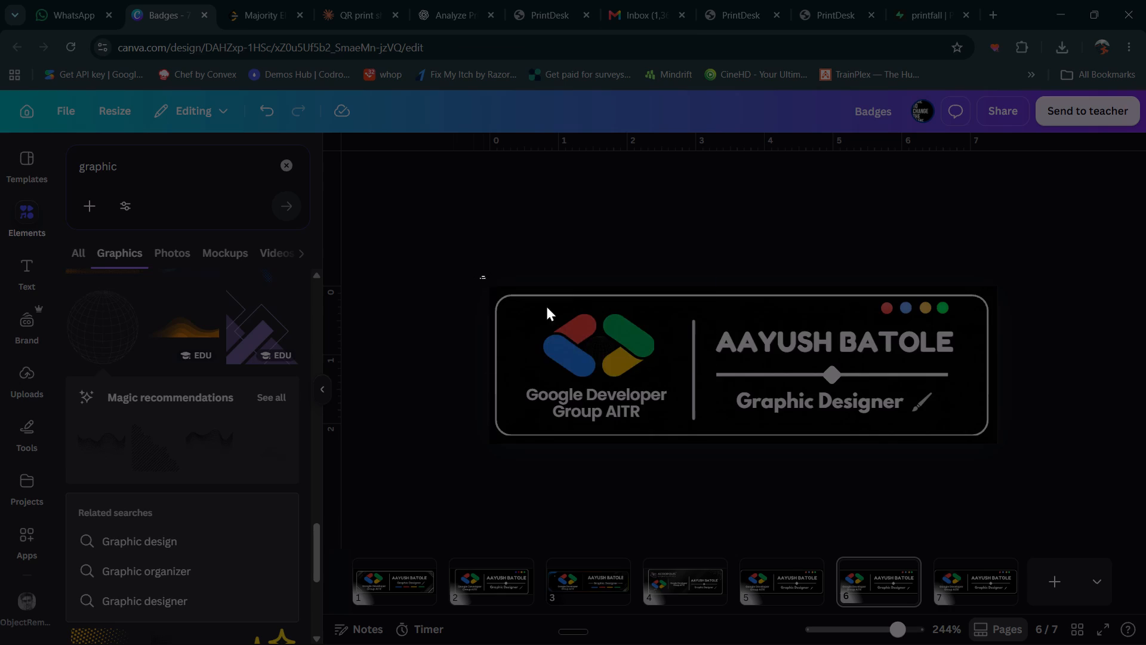
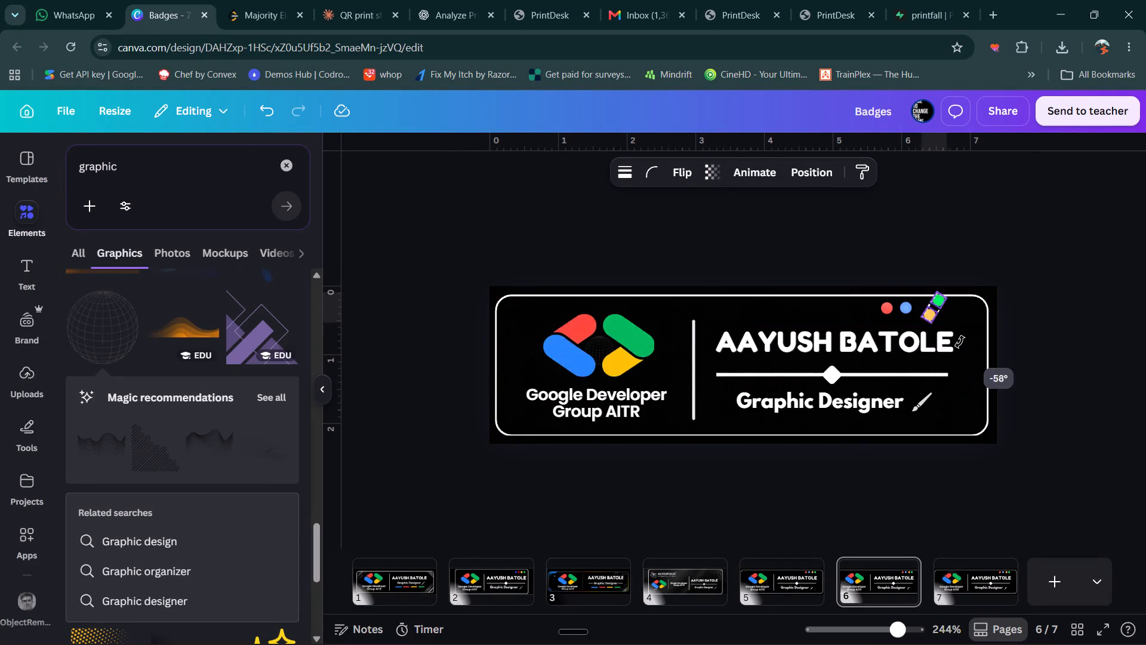
Rotate the green and yellow dots on page 6 into a vertical pair and place it inside the badge's upper-right corner.
{"action": "left_click_drag", "start_coordinate": [960, 342], "coordinate": [970, 320]}
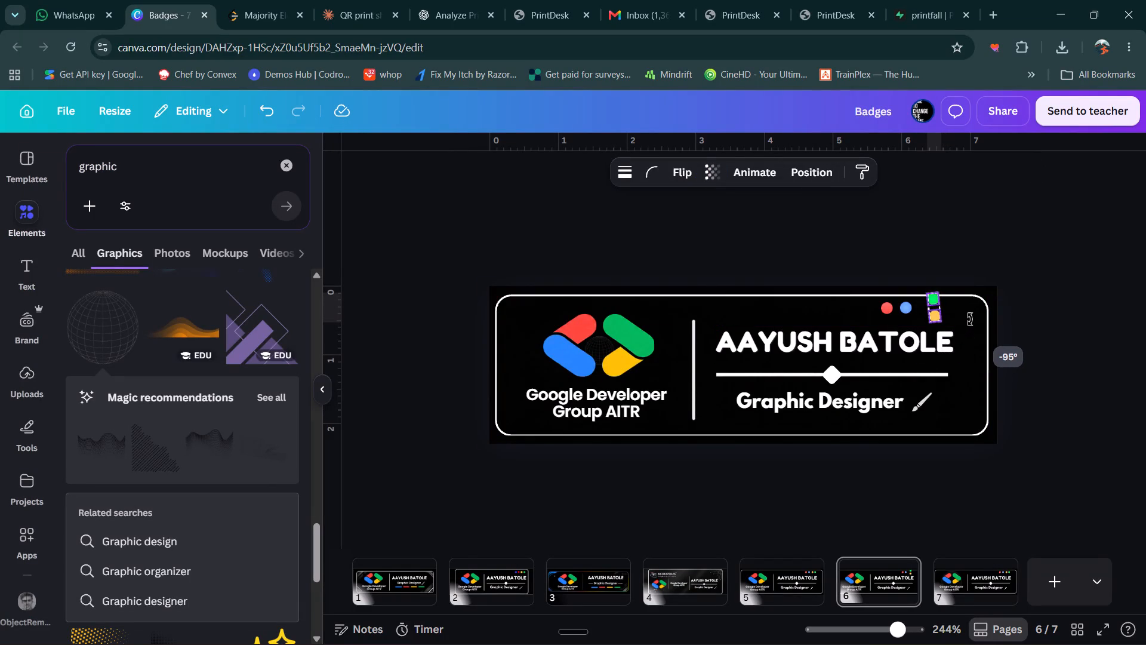
{"action": "left_click_drag", "start_coordinate": [970, 320], "coordinate": [970, 323]}
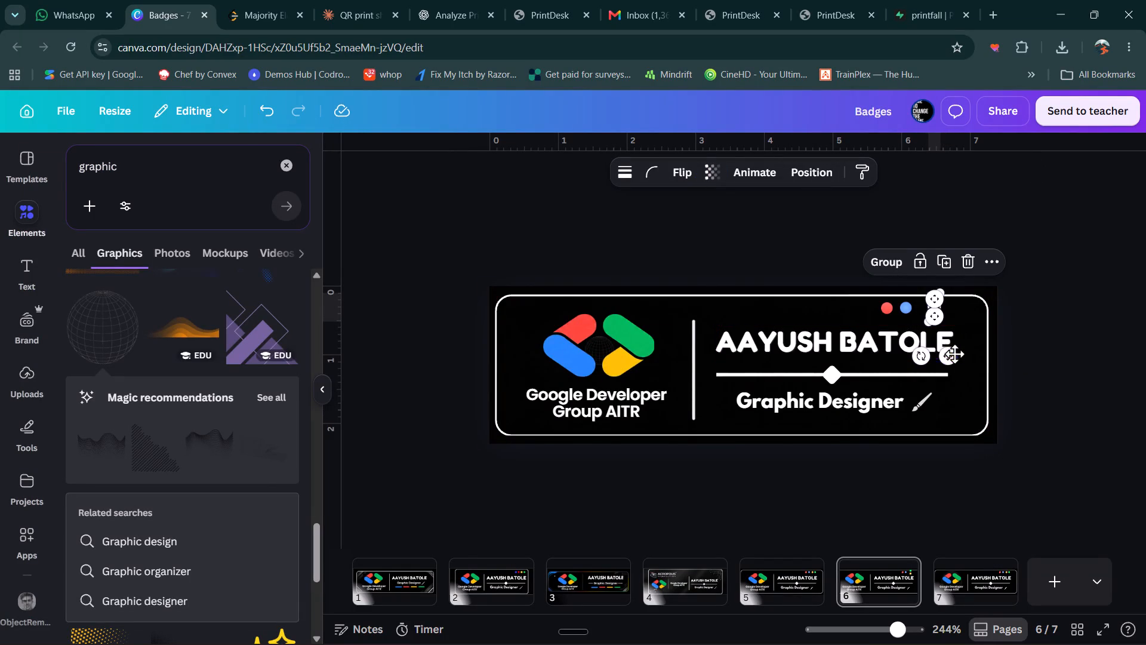
{"action": "left_click_drag", "start_coordinate": [953, 354], "coordinate": [988, 365]}
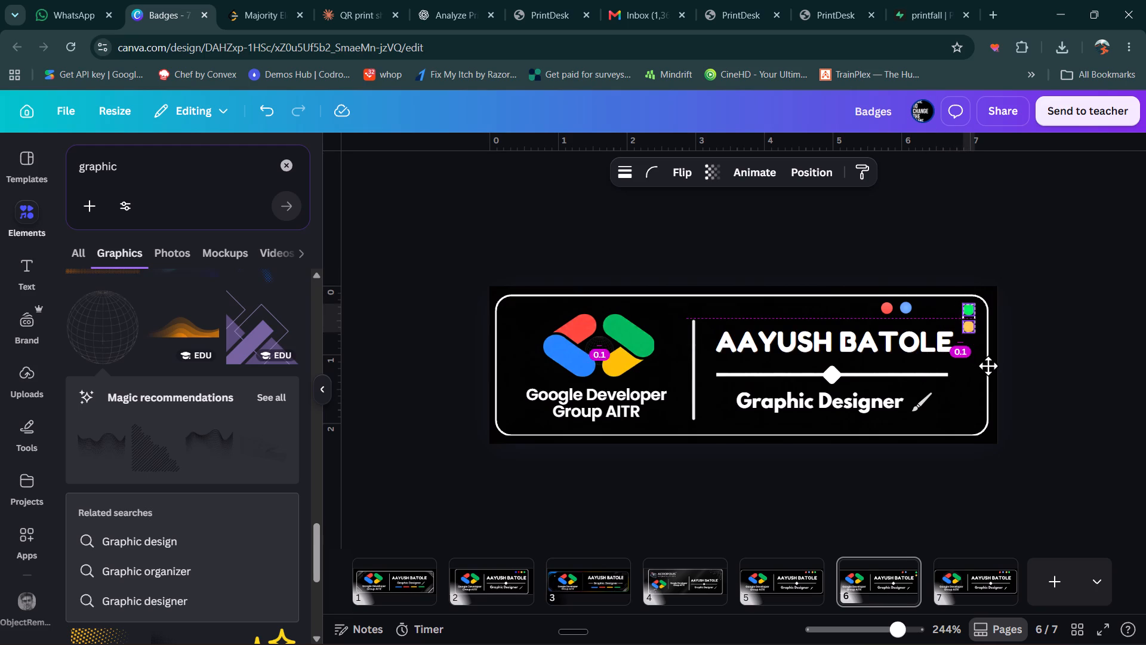
{"action": "left_click_drag", "start_coordinate": [988, 365], "coordinate": [988, 368]}
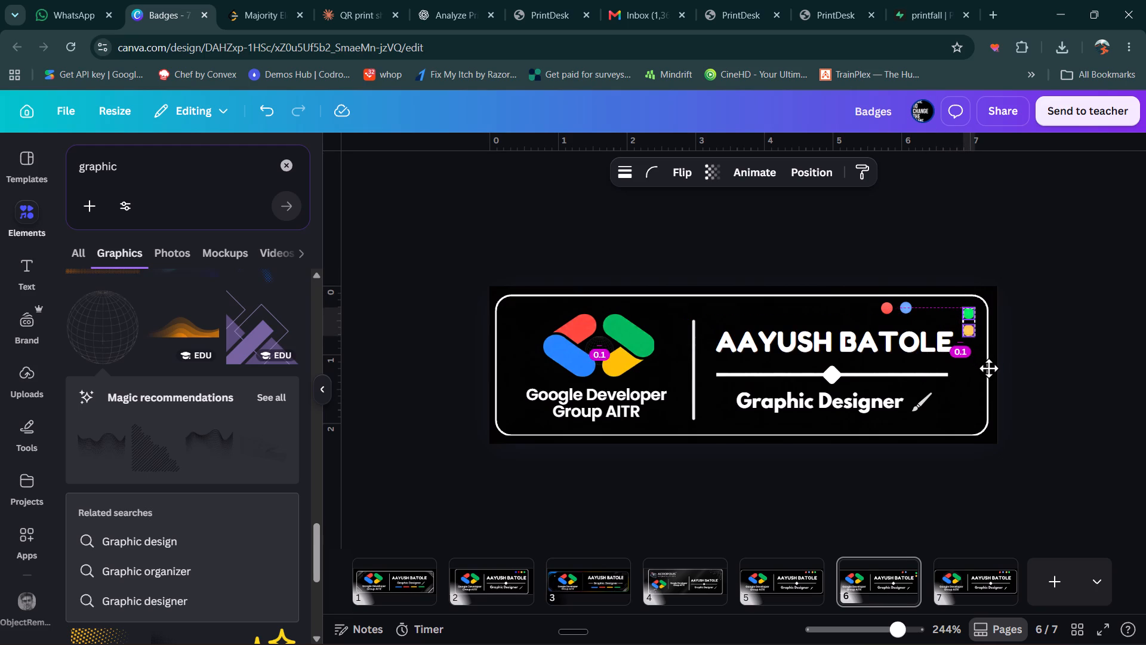
{"action": "left_click_drag", "start_coordinate": [988, 368], "coordinate": [988, 367]}
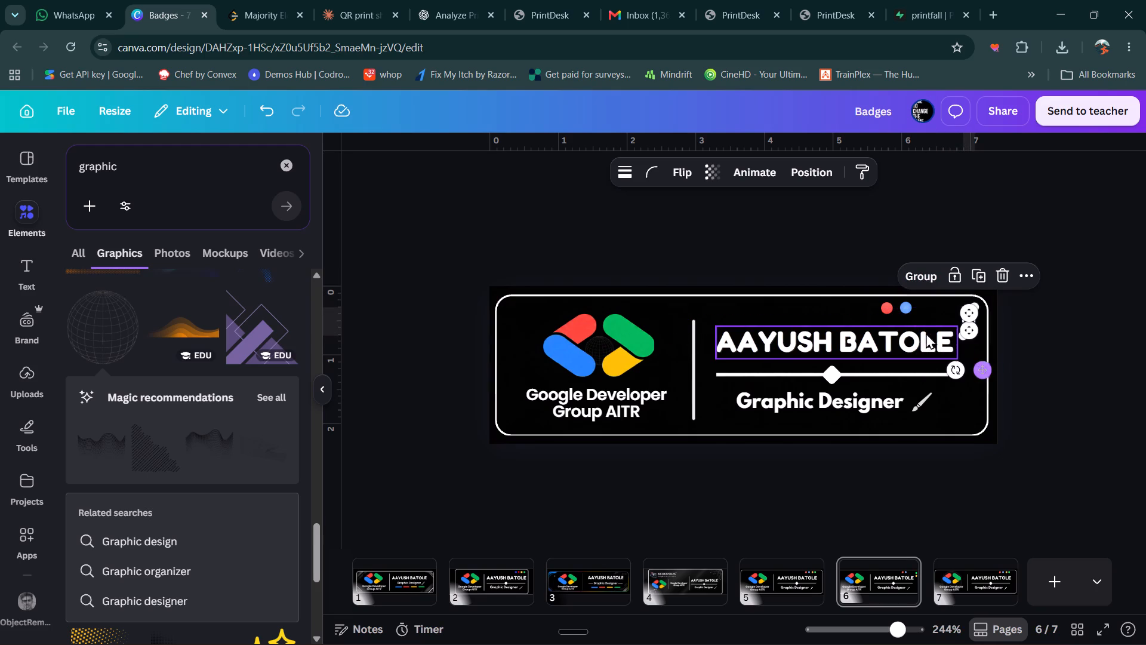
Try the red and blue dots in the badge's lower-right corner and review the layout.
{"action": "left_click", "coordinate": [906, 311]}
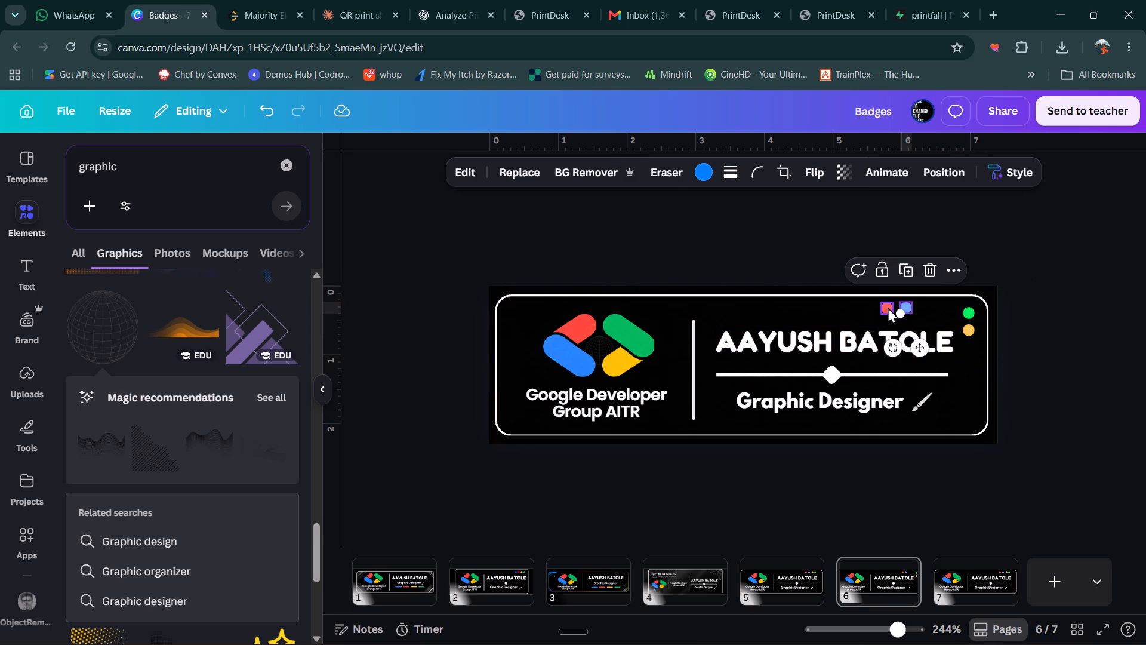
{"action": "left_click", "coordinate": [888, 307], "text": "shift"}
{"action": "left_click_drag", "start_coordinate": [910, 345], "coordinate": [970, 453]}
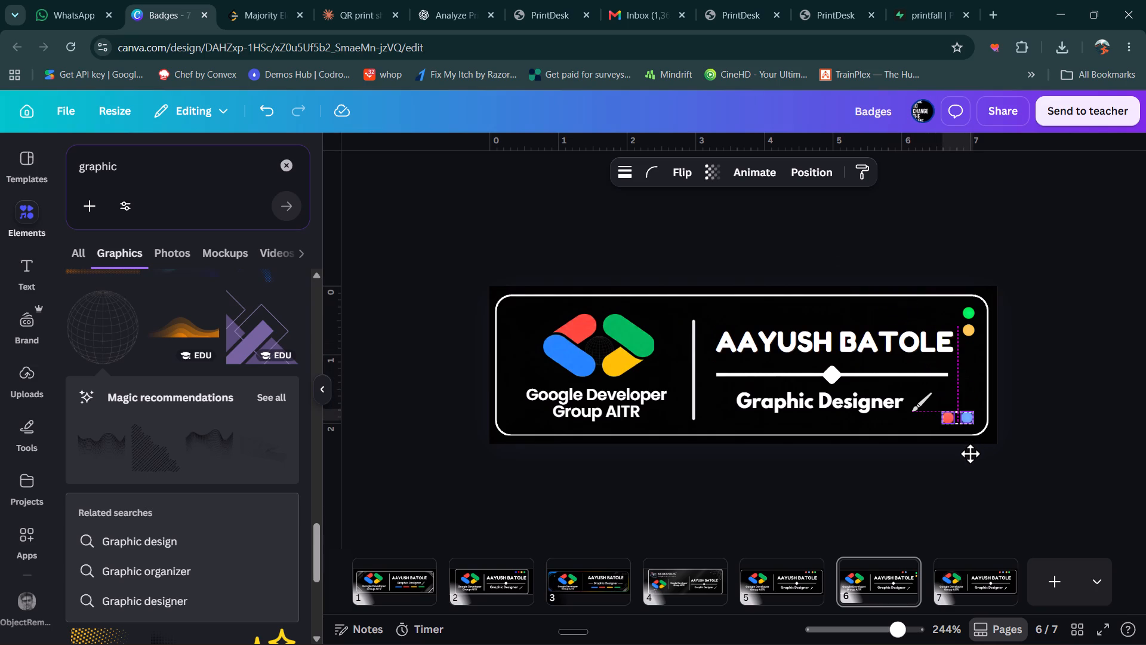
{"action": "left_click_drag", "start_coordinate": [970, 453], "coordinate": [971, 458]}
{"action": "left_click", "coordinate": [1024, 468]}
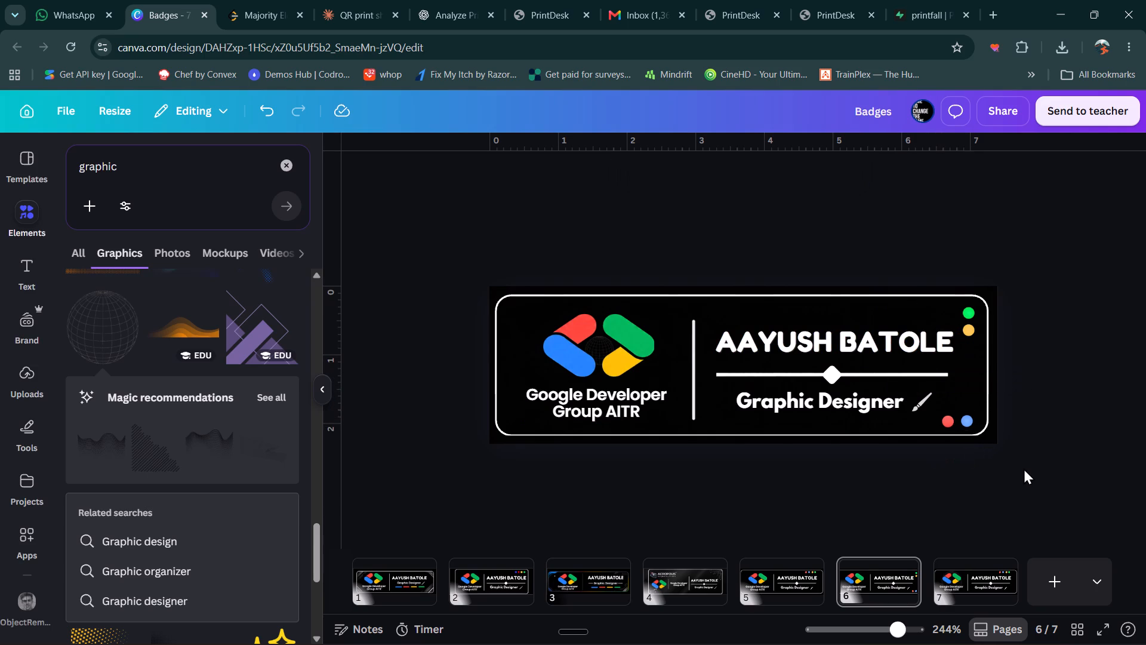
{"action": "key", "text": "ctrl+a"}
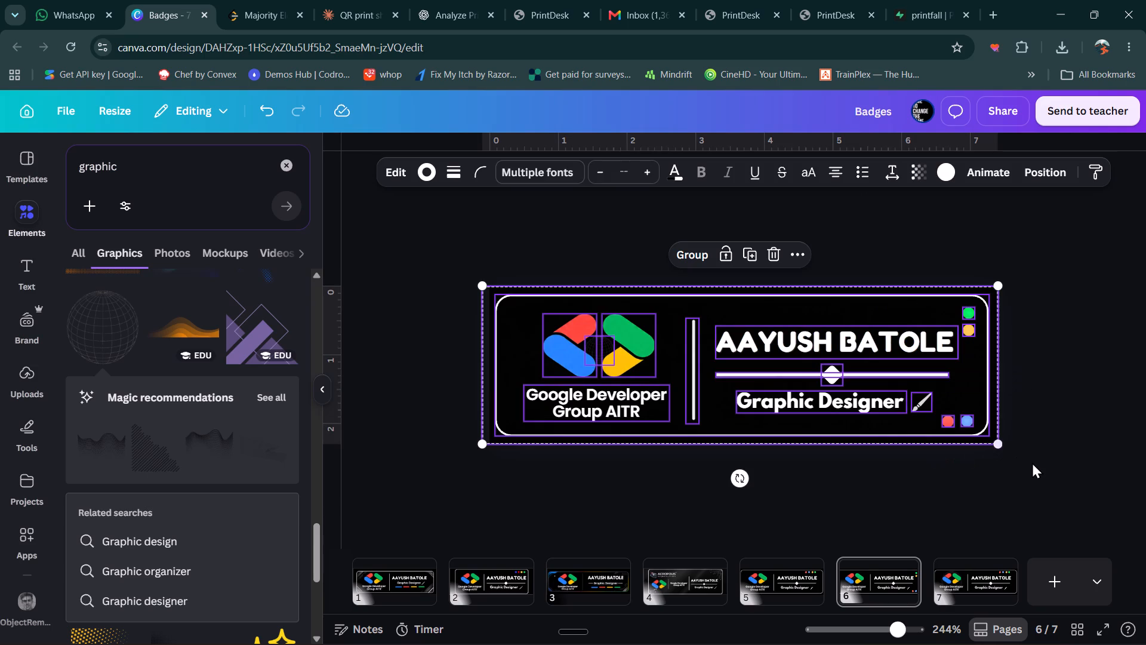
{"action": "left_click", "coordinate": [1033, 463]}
Move the red and blue dots to the badge's top edge beside the green dot, forming a corner arrangement.
{"action": "left_click", "coordinate": [970, 418]}
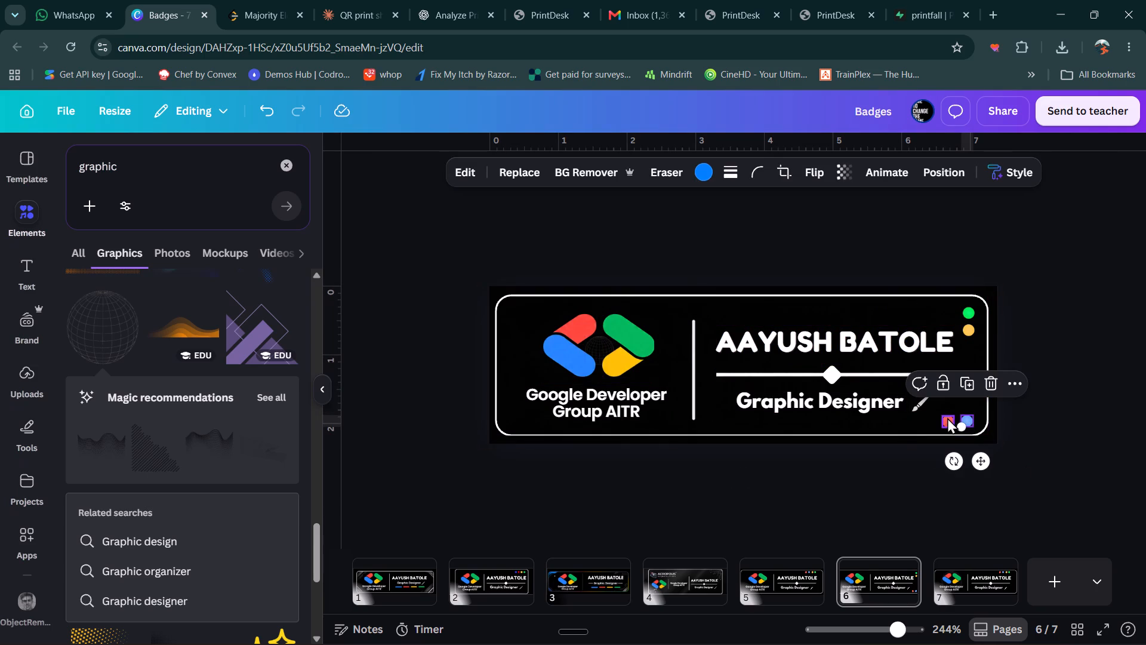
{"action": "left_click", "coordinate": [947, 419], "text": "shift"}
{"action": "left_click_drag", "start_coordinate": [974, 464], "coordinate": [963, 367]}
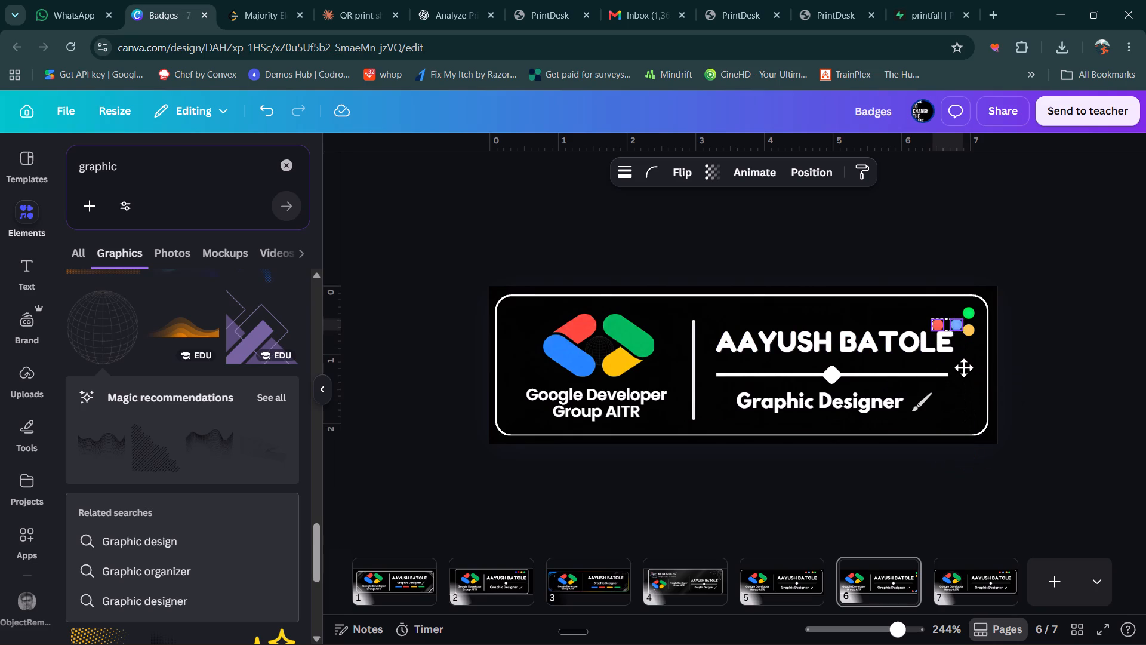
{"action": "left_click_drag", "start_coordinate": [963, 367], "coordinate": [960, 351]}
{"action": "left_click", "coordinate": [1036, 386]}
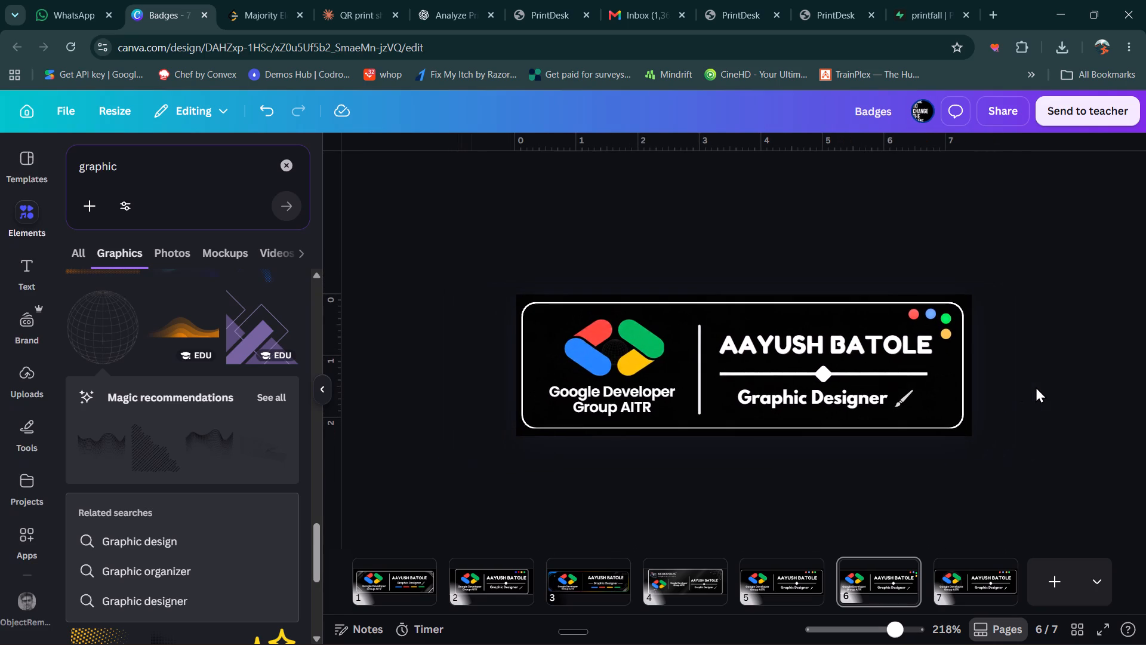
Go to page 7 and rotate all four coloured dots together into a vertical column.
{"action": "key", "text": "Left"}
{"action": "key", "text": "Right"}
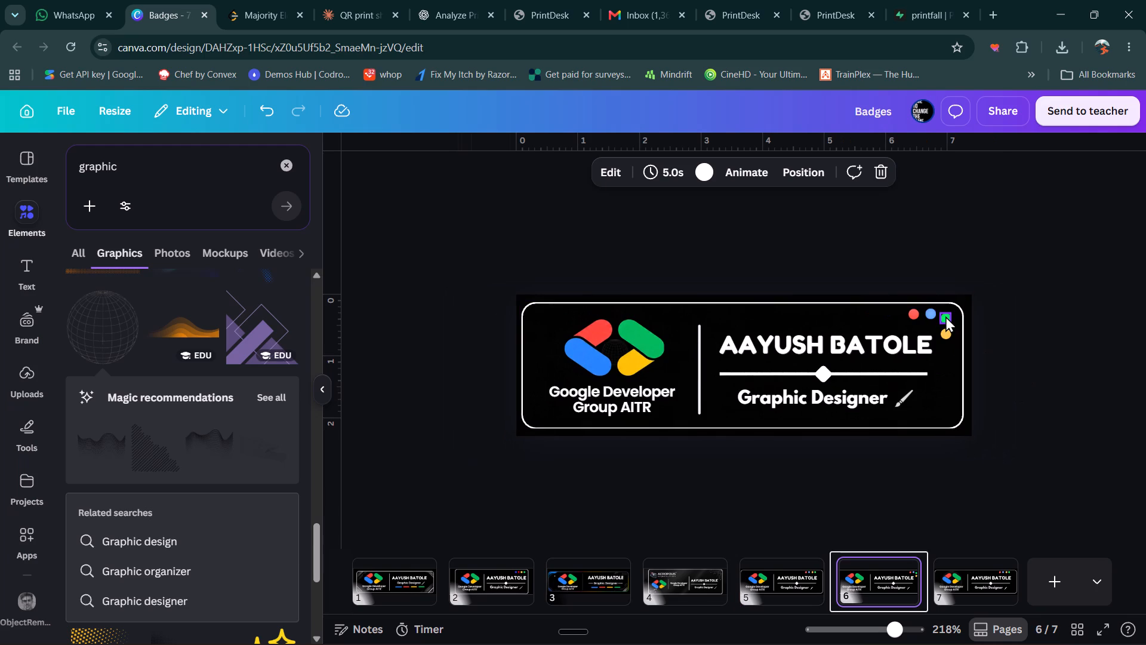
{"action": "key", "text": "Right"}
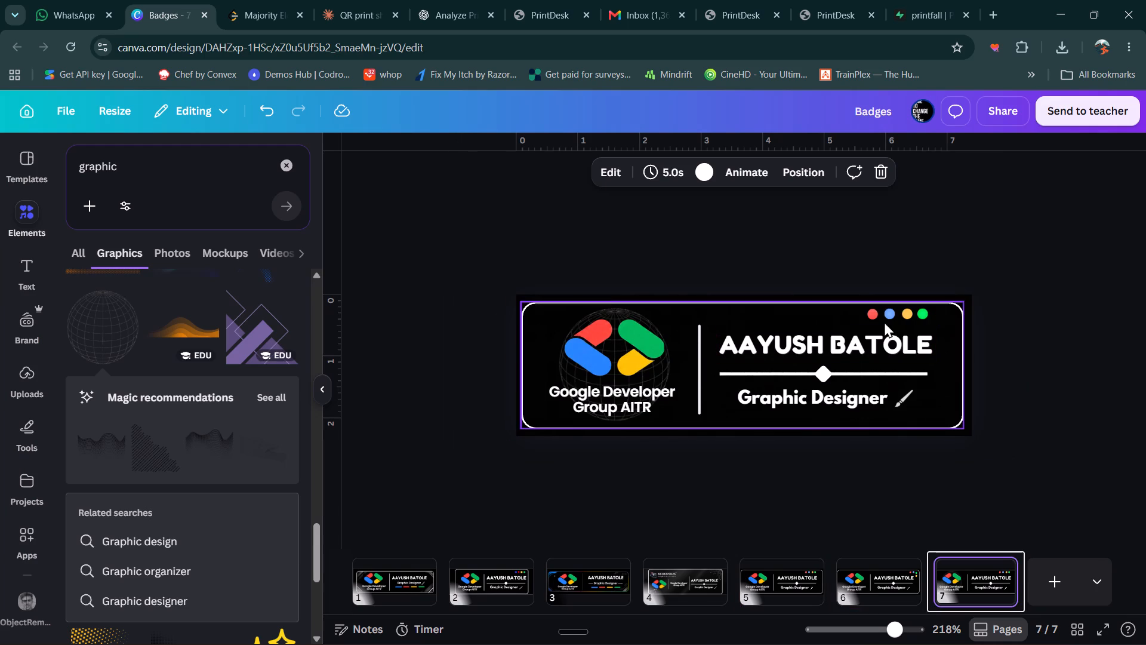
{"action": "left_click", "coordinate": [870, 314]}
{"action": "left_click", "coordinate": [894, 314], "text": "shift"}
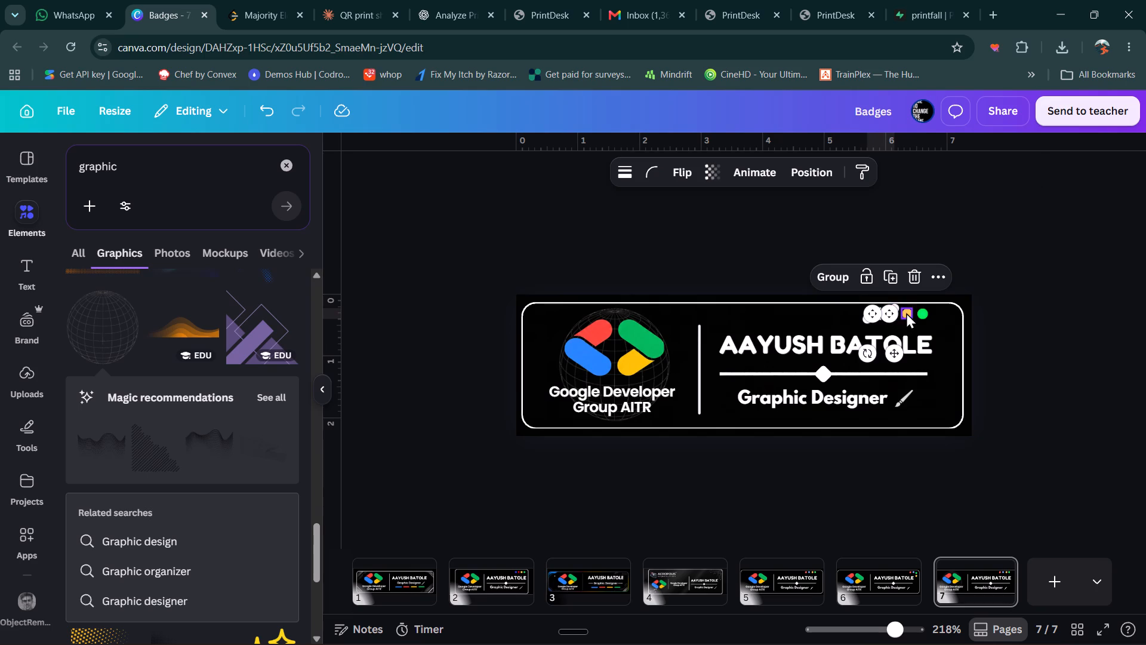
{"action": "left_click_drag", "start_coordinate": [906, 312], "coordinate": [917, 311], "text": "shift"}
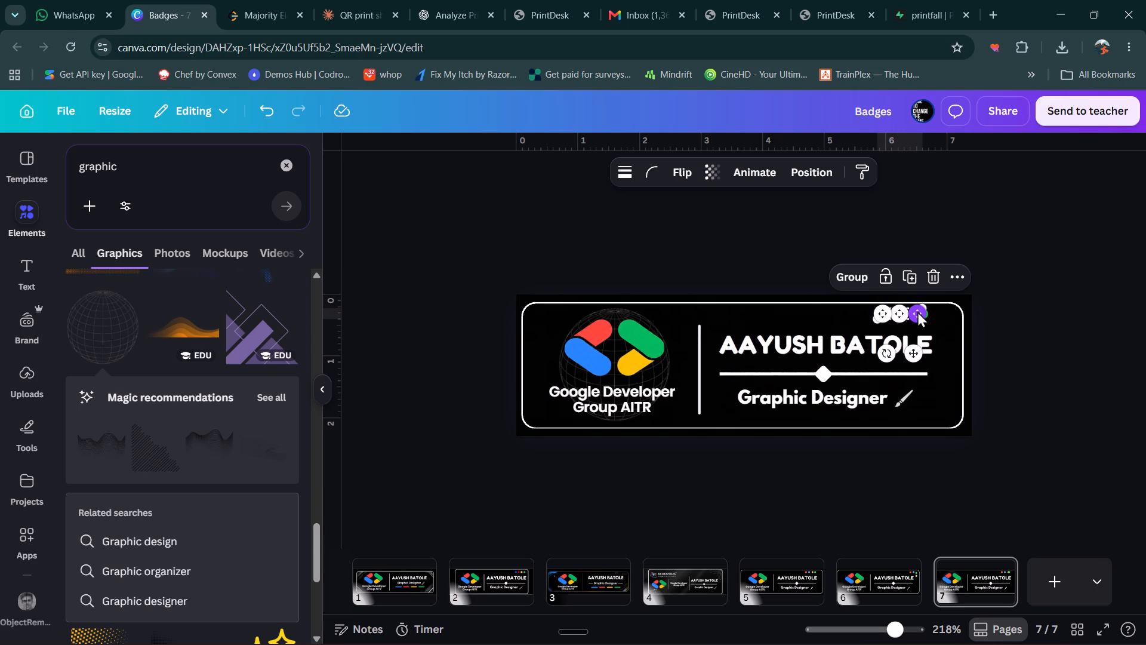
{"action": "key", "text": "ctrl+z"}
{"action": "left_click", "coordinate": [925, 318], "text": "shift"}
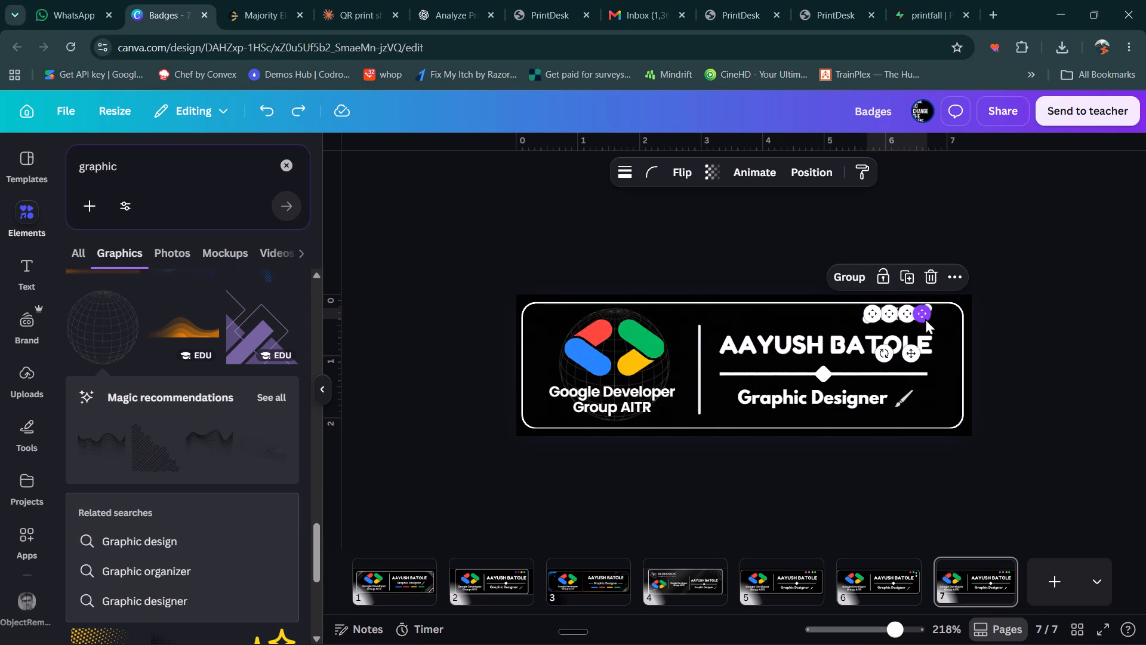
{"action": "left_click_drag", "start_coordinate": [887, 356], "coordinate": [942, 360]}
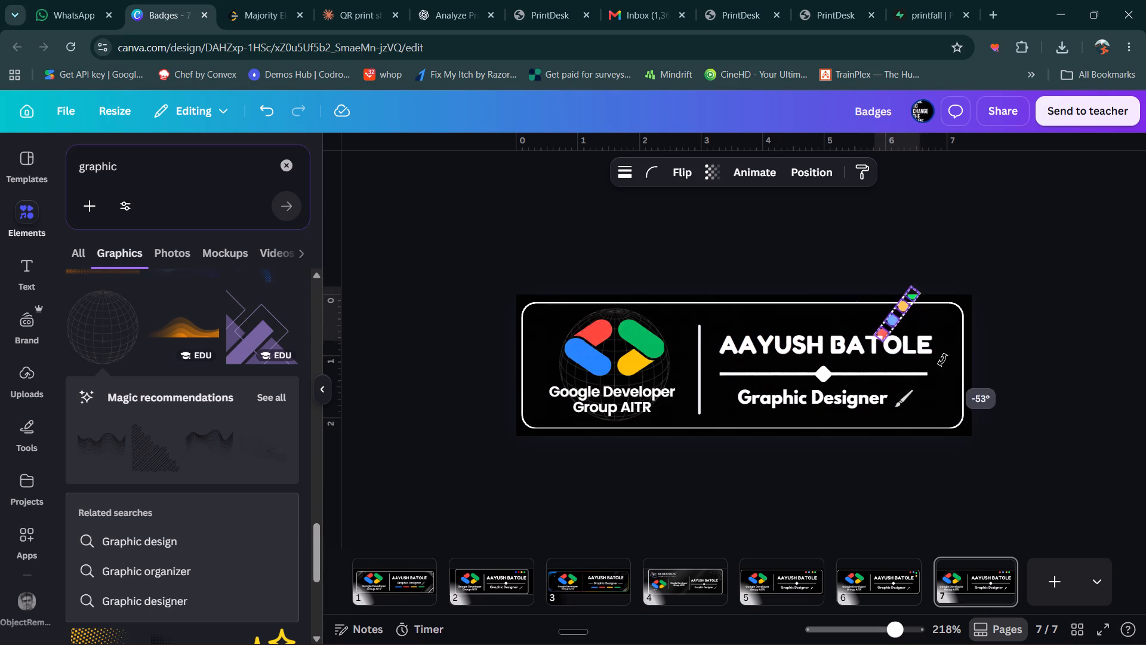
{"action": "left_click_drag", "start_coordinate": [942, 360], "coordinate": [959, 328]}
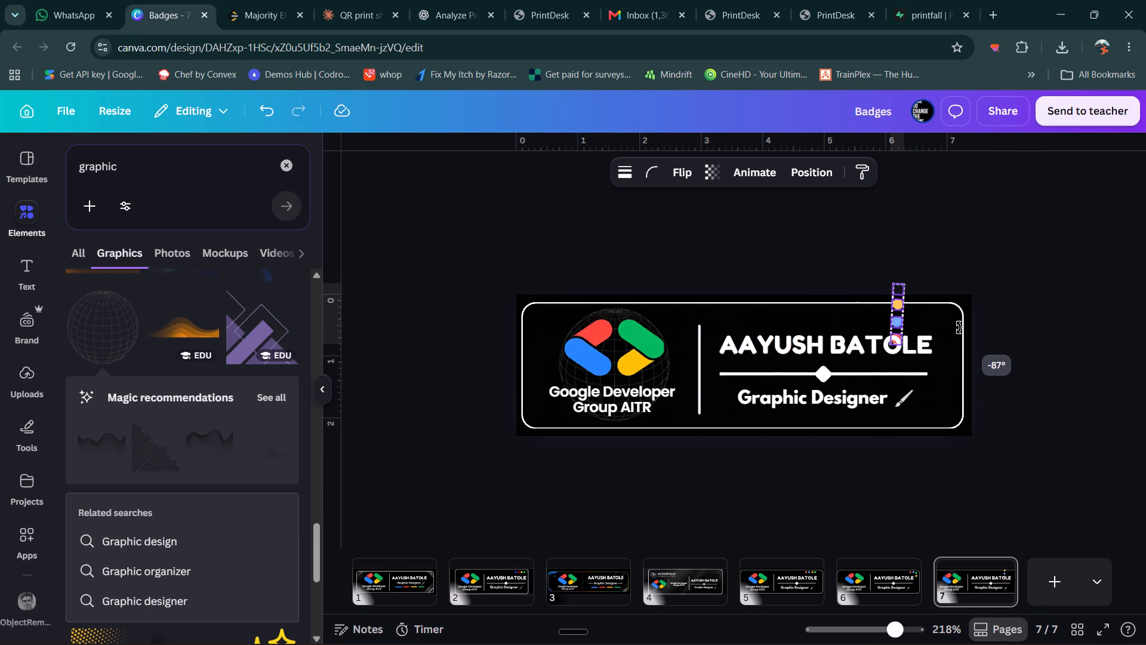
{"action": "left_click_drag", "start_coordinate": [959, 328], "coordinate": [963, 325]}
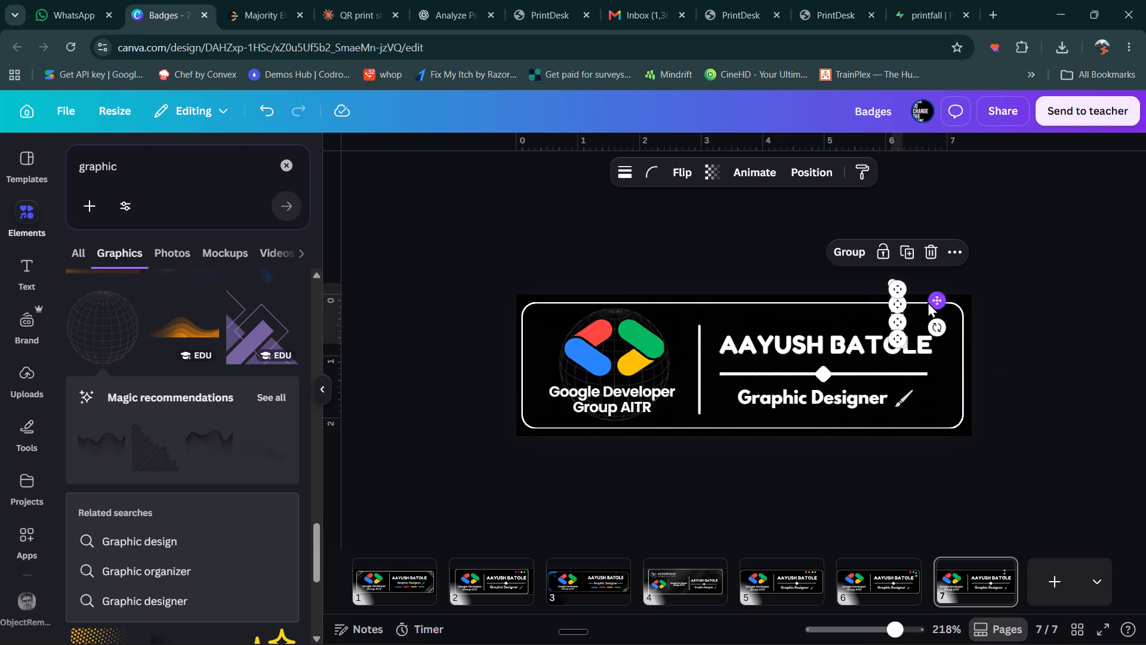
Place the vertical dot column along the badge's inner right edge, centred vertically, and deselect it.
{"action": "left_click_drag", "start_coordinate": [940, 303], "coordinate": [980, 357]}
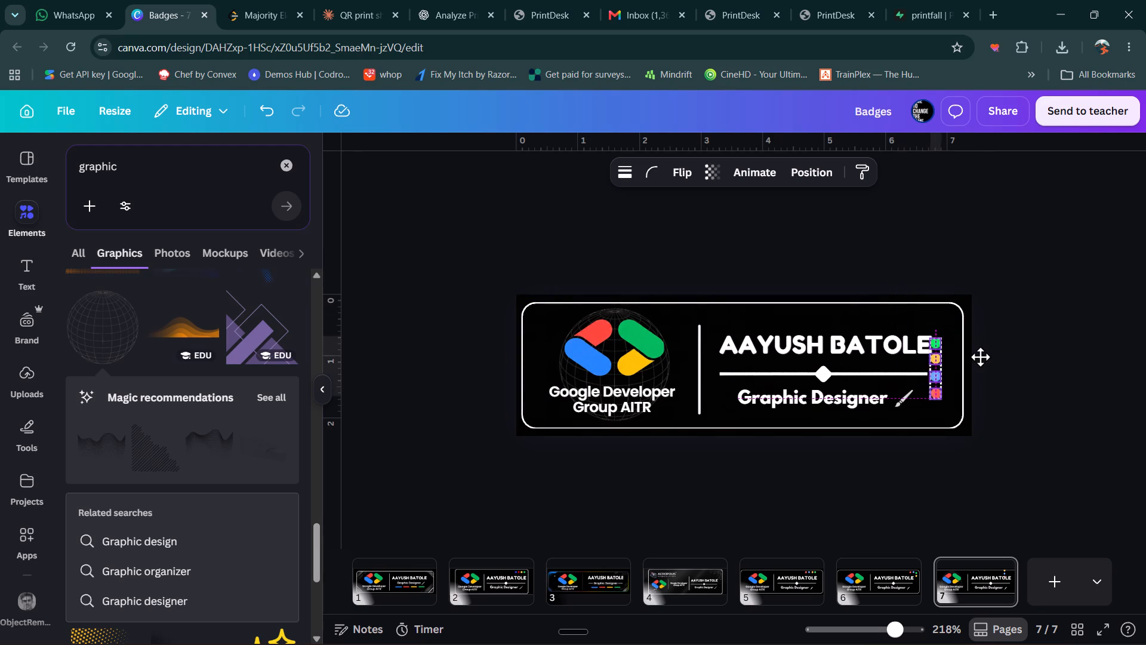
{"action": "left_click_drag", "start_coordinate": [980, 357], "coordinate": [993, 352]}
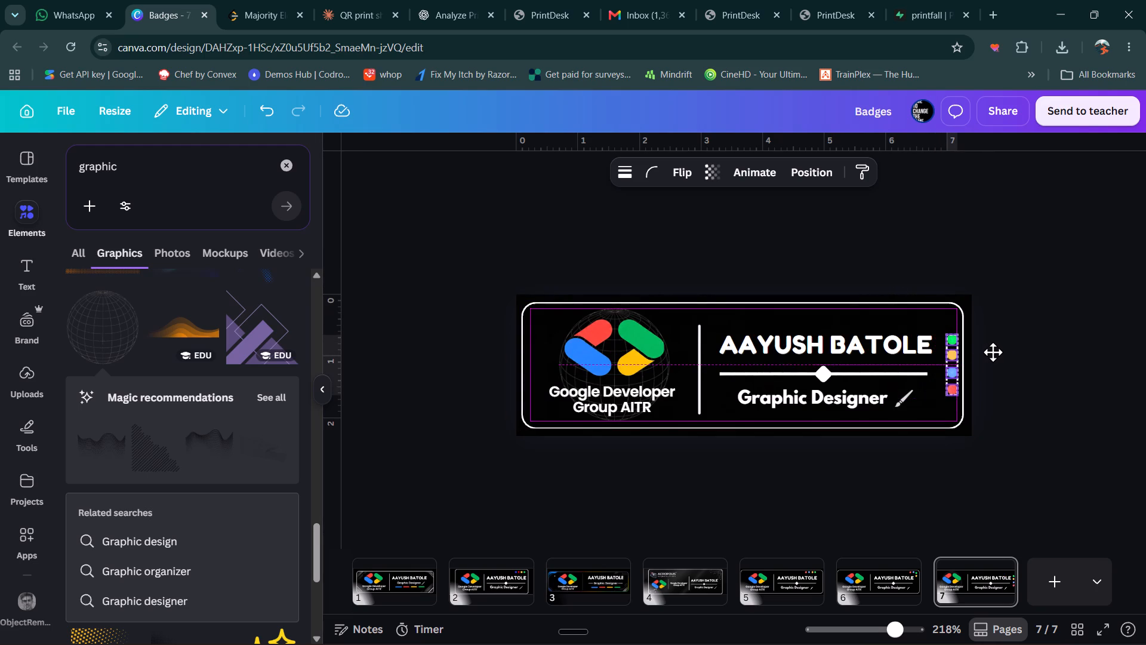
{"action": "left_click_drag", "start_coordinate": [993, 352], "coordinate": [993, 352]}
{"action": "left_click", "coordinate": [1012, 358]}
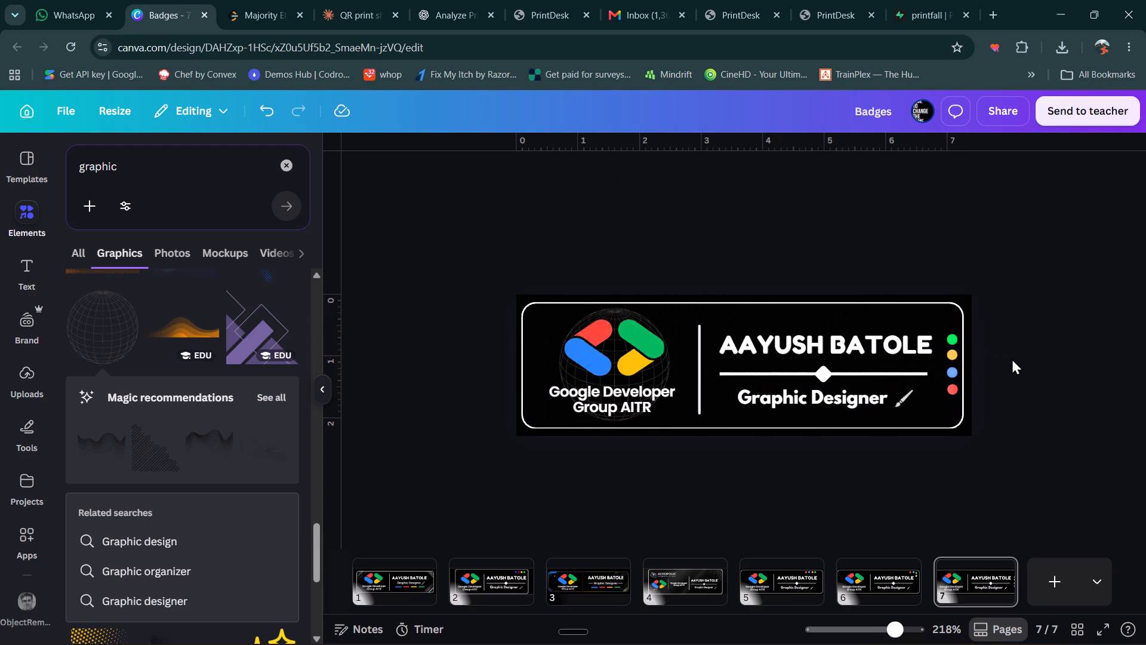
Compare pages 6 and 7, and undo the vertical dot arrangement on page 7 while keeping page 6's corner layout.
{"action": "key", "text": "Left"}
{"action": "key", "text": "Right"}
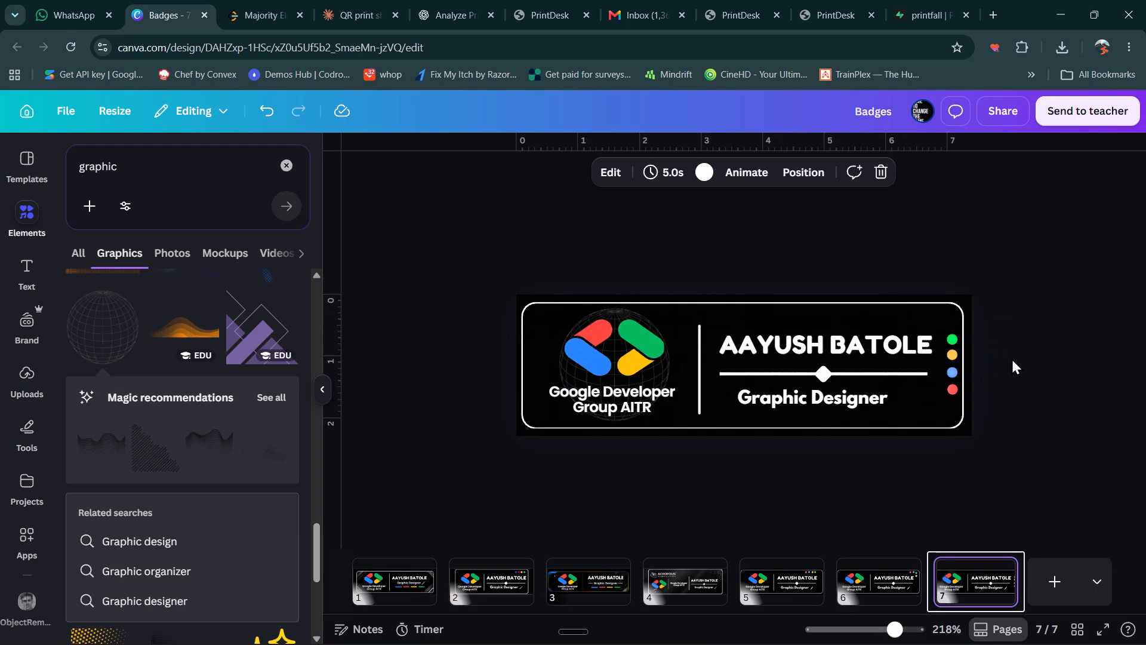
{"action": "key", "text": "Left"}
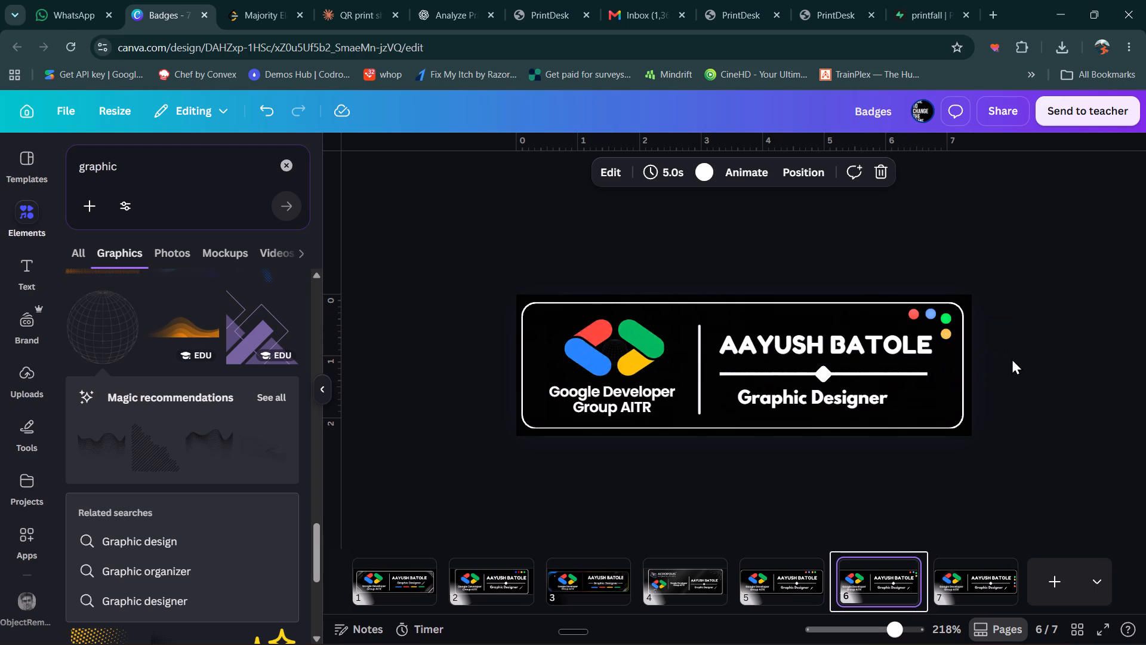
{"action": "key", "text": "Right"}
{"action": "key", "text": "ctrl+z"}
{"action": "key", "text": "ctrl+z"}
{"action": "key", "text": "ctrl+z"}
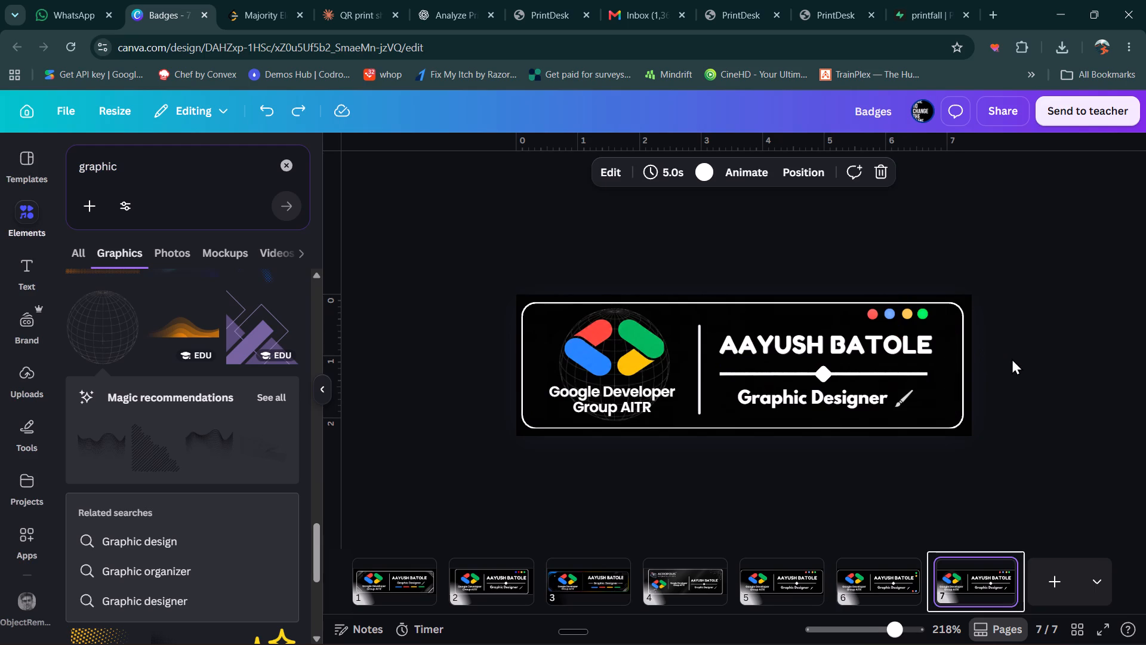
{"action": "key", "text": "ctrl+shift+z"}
Return to page 6 and nudge the red dot slightly closer to the blue dot.
{"action": "key", "text": "Left"}
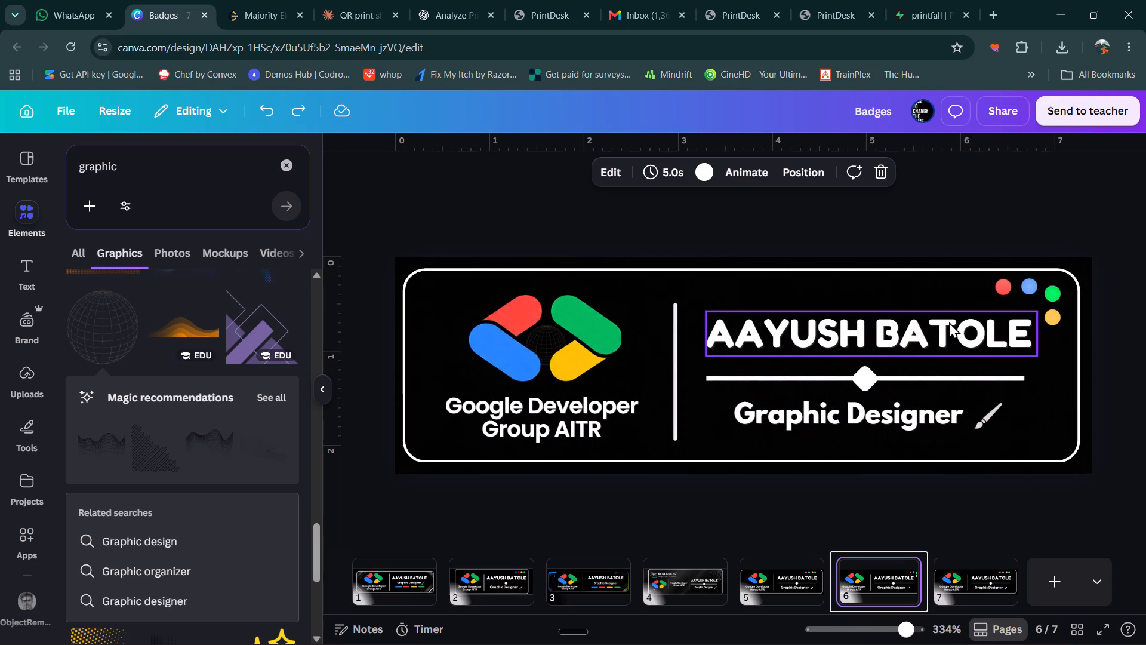
{"action": "left_click", "coordinate": [999, 288]}
{"action": "key", "text": "Right"}
{"action": "key", "text": "Left"}
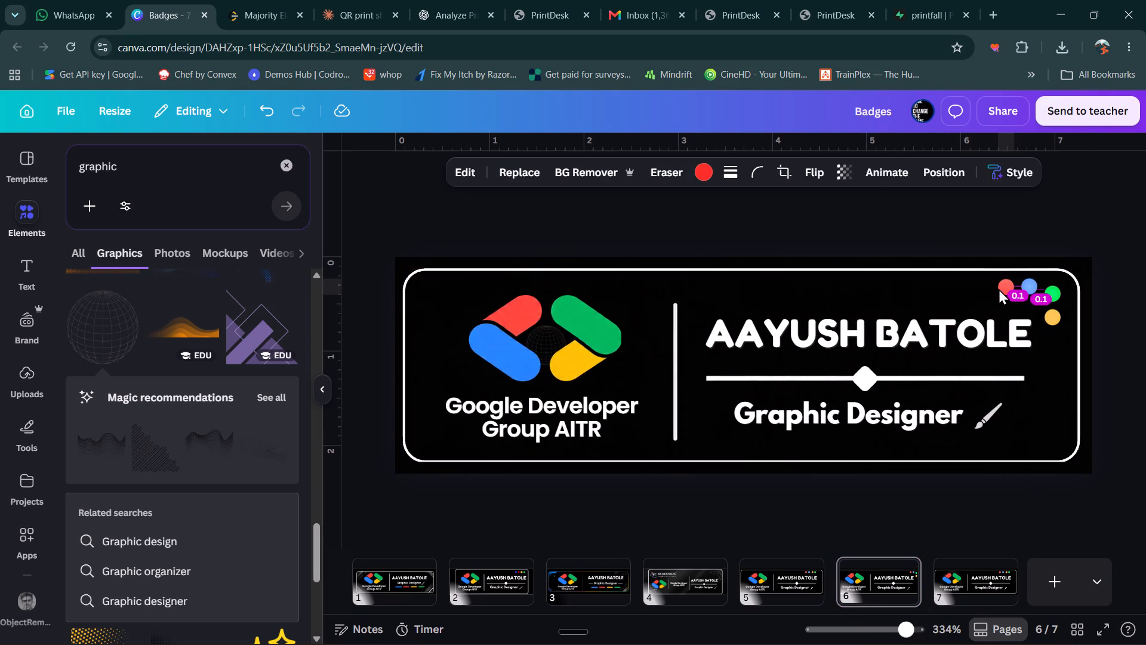
{"action": "left_click", "coordinate": [1108, 277]}
Select the green and yellow dots together on page 6 for repositioning.
{"action": "left_click", "coordinate": [1048, 294]}
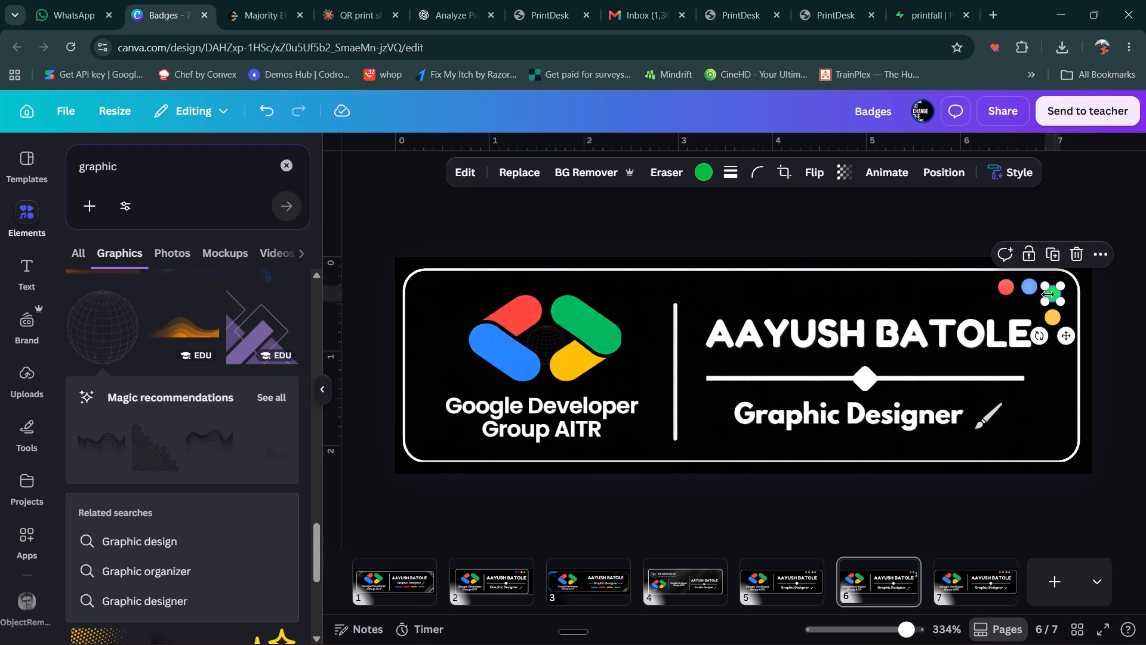
{"action": "left_click", "coordinate": [1048, 314], "text": "shift"}
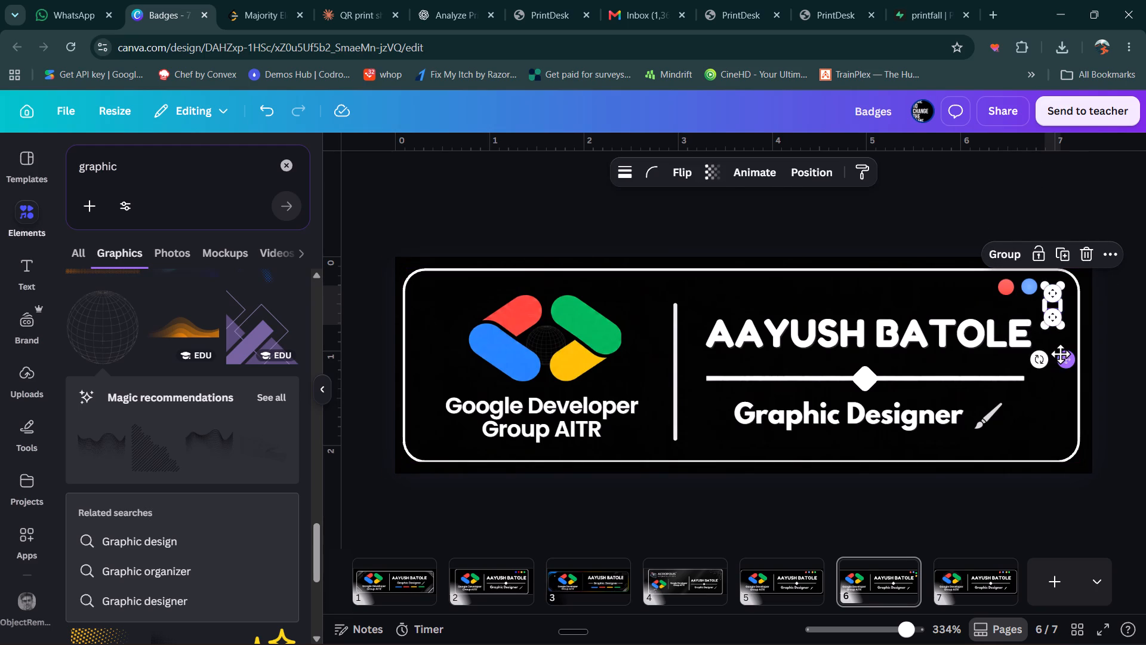
Move the selected green and yellow dots slightly closer to the badge's right border on page 6.
{"action": "left_click", "coordinate": [1060, 354]}
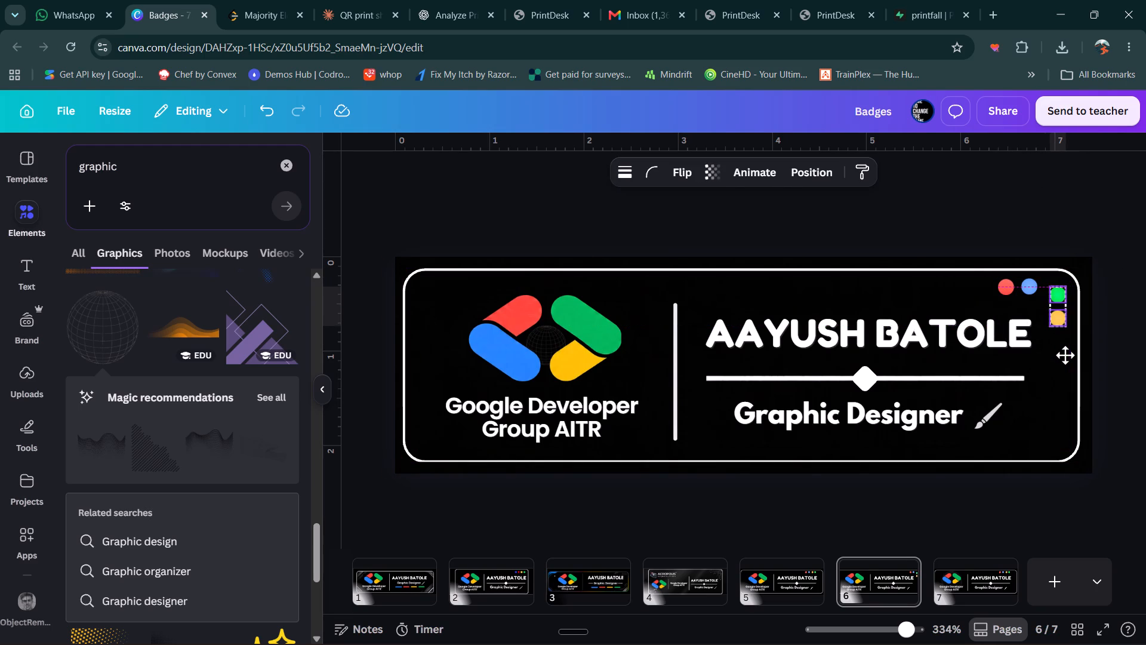
Select the blue and red dots together, nudge them slightly right towards the green dot, and deselect them.
{"action": "left_click", "coordinate": [1028, 289]}
{"action": "left_click", "coordinate": [1006, 286], "text": "shift"}
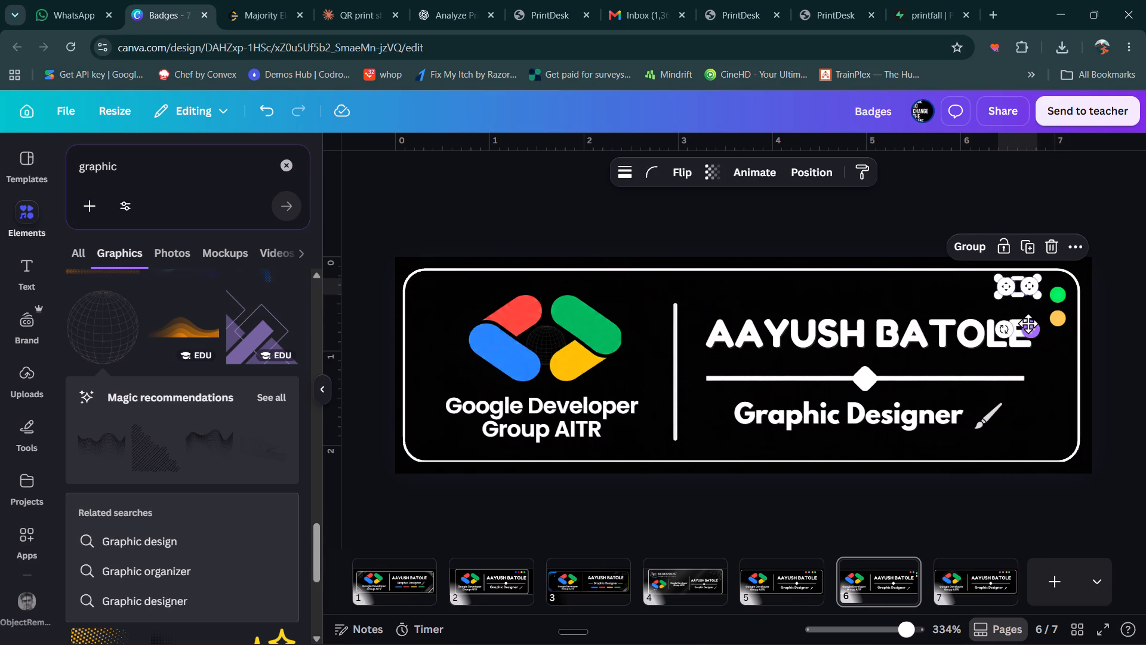
{"action": "left_click", "coordinate": [1028, 323]}
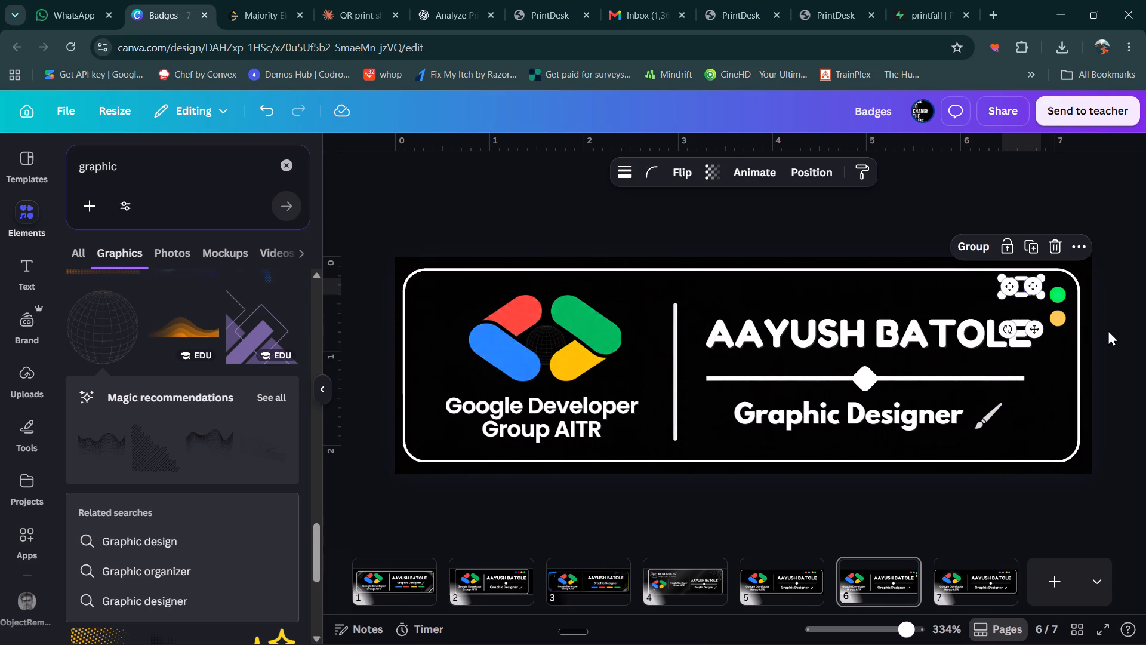
{"action": "left_click", "coordinate": [1114, 333]}
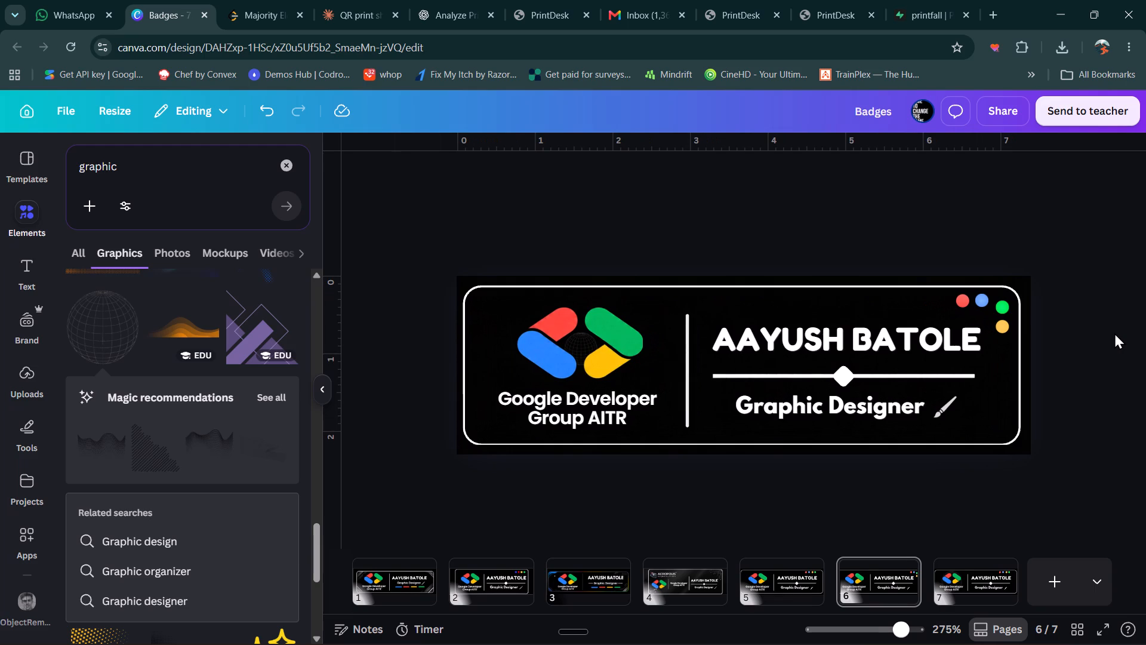
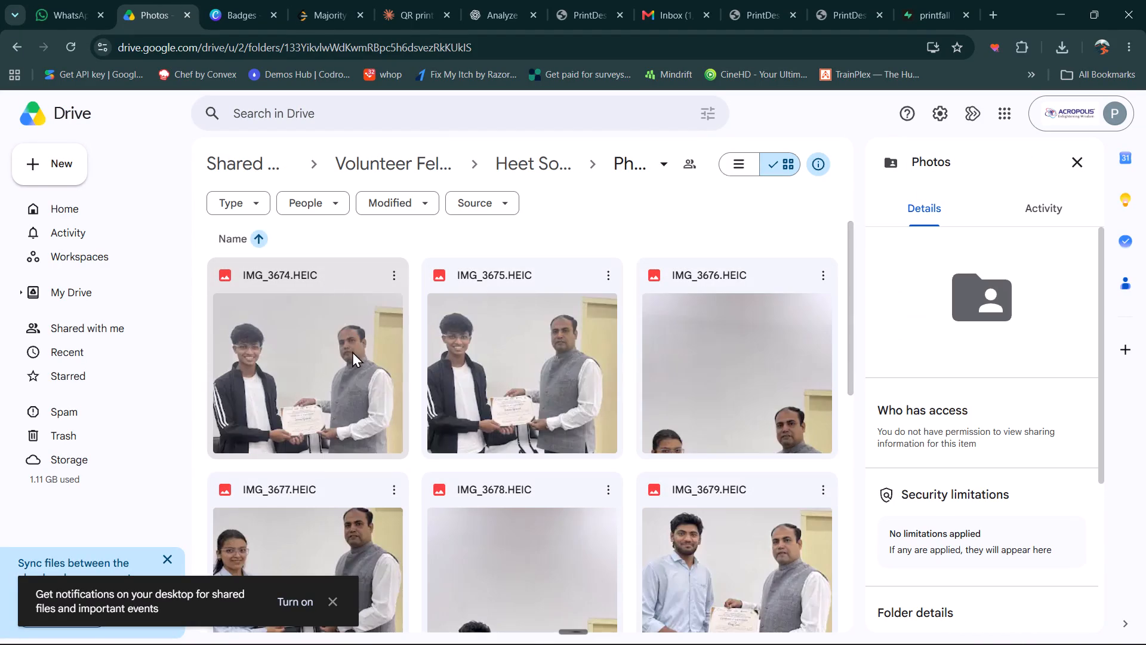
Look through the certificate photos in the Drive Photos folder, and return to the Volunteer Felicitation folder.
{"action": "scroll", "coordinate": [373, 380], "scroll_direction": "down", "scroll_amount": 6}
{"action": "scroll", "coordinate": [373, 380], "scroll_direction": "right", "scroll_amount": 12}
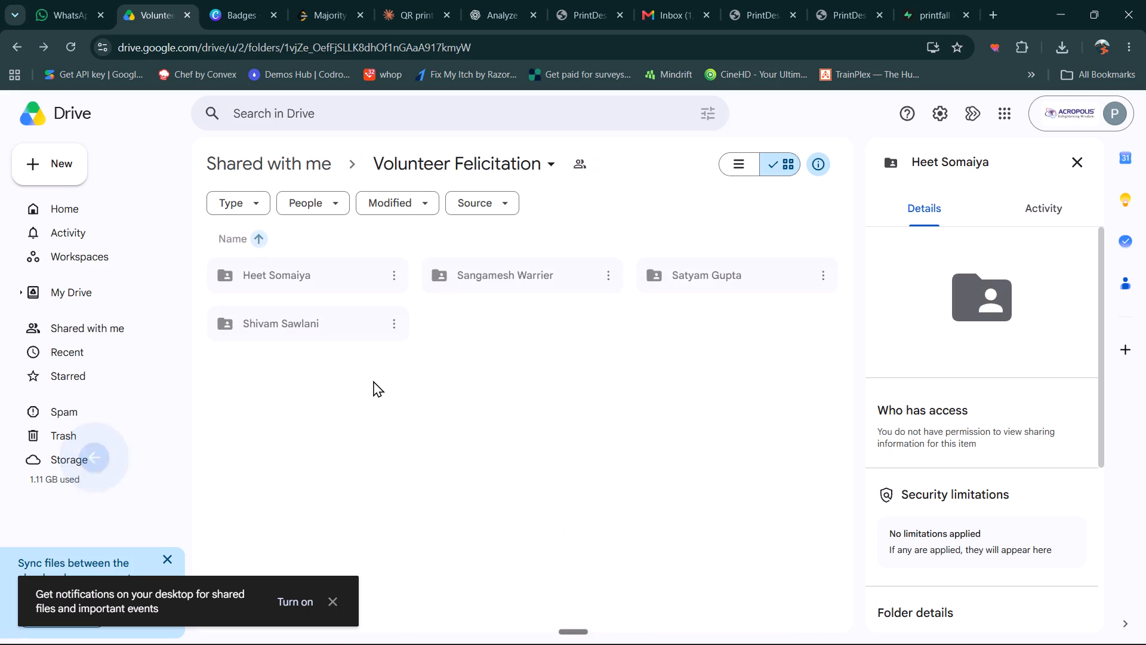
{"action": "double_click", "coordinate": [313, 327]}
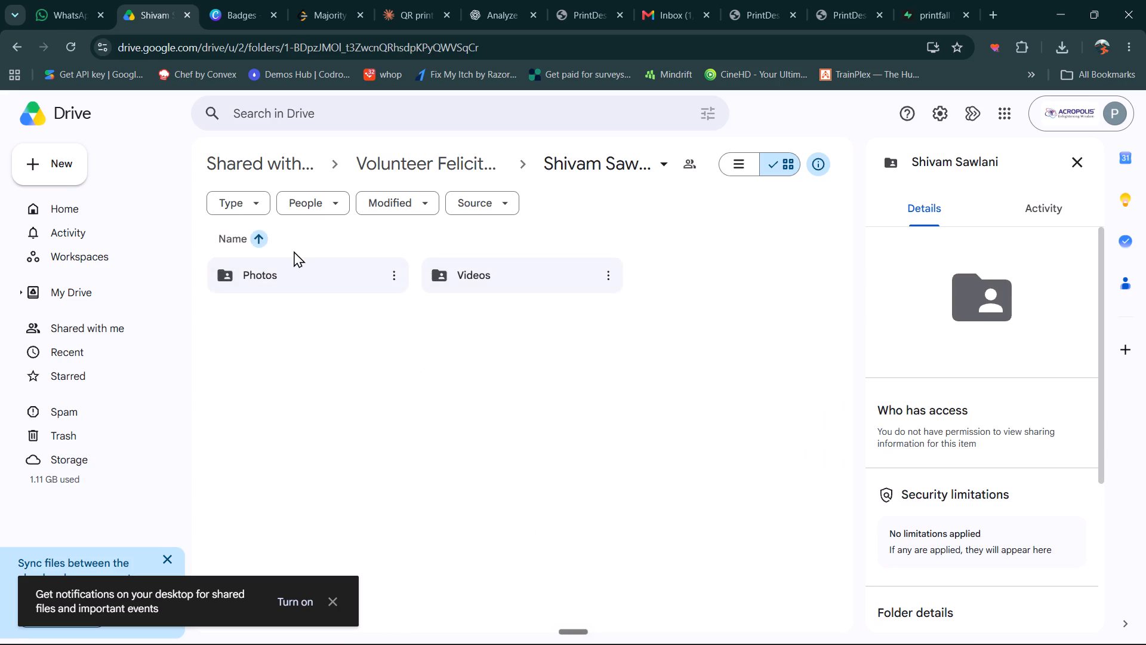
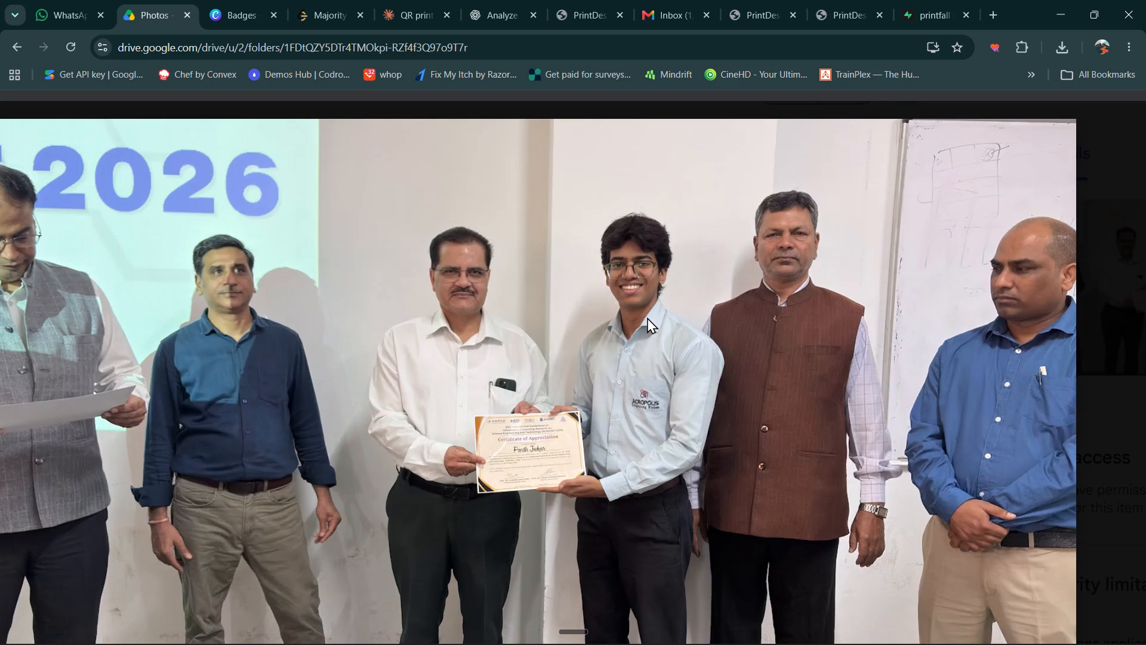
Compare the two adjacent felicitation photos of the student in glasses receiving the Certificate of Appreciation.
{"action": "key", "text": "Left"}
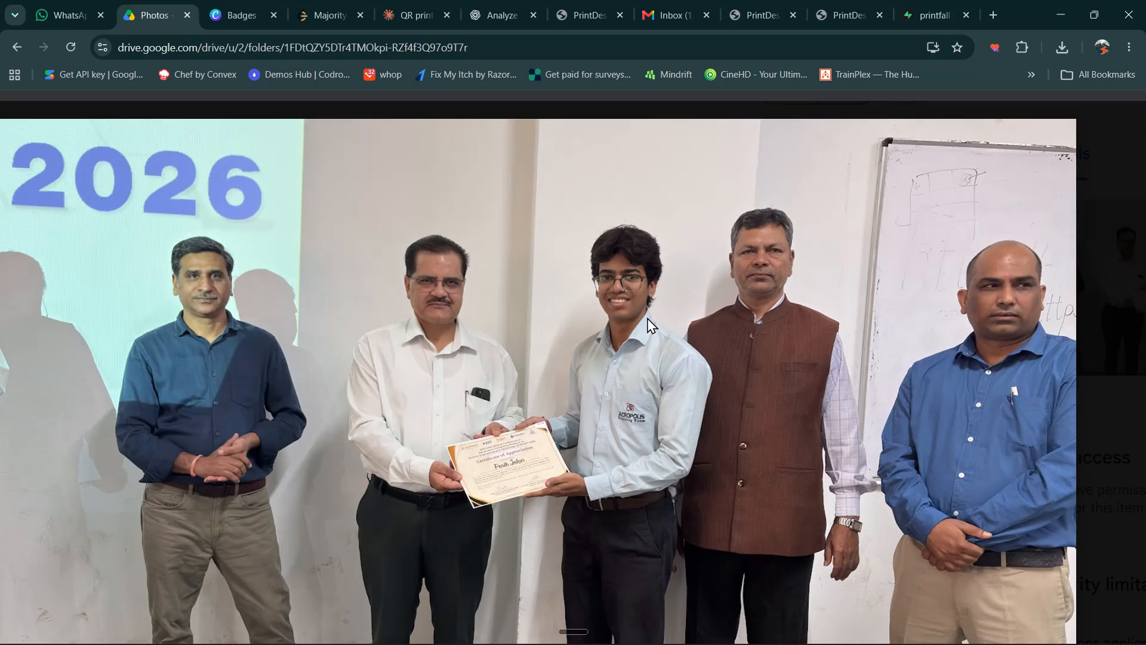
{"action": "key", "text": "Right"}
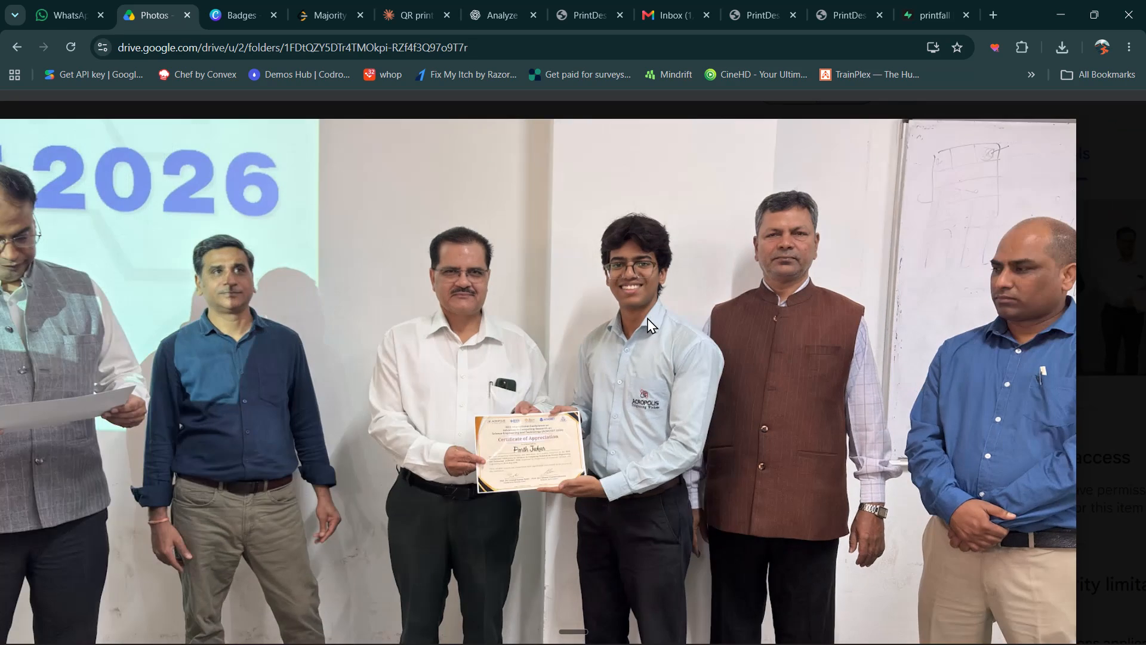
{"action": "key", "text": "Left"}
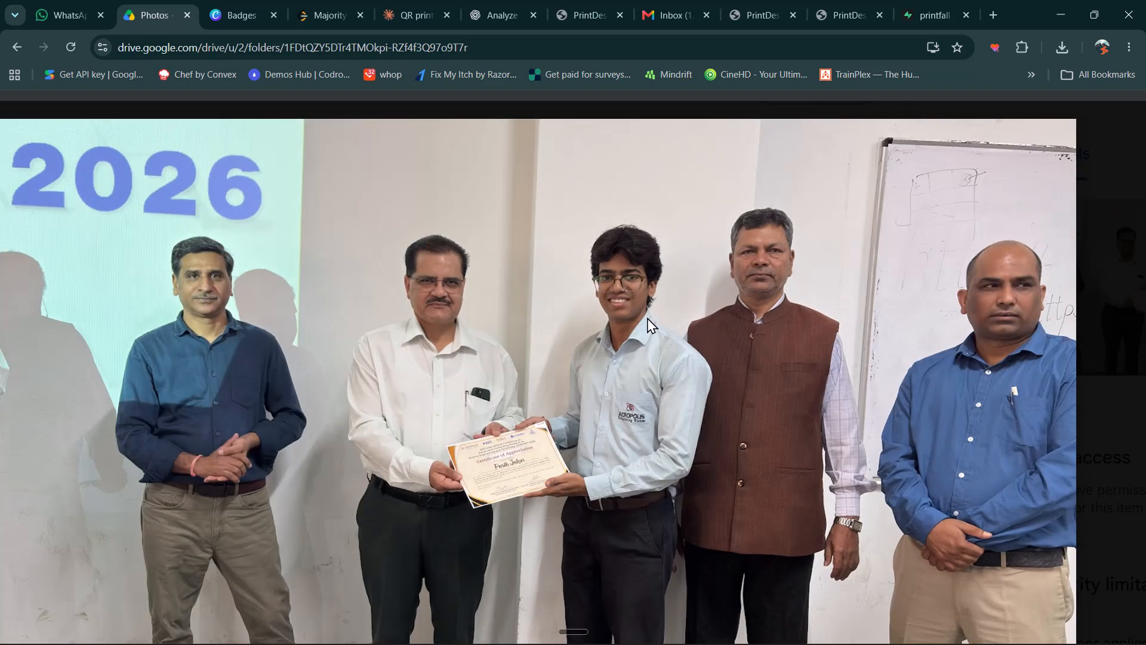